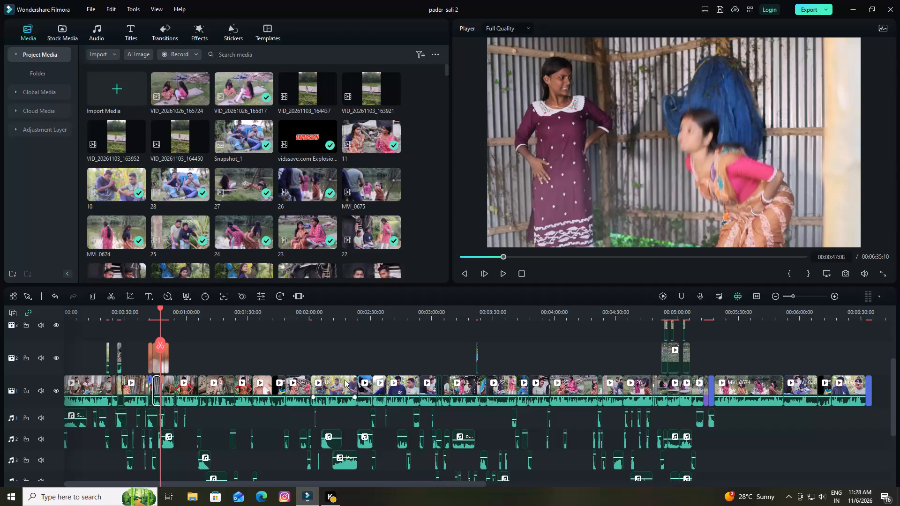
Set the green Hue, Saturation and Luminance to 100 in HSL for the short main-track clip at about 00:00:48.
left_click_drag(160, 309, 155, 313)
key("space")
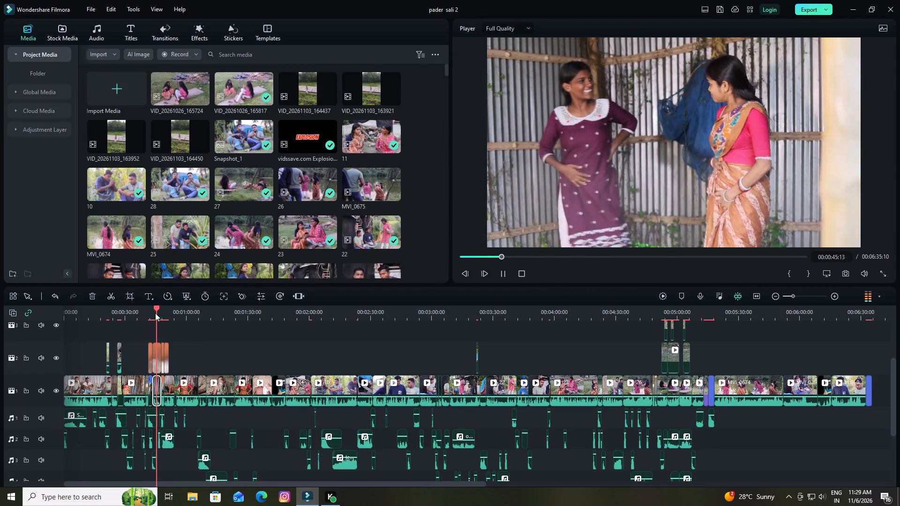
key("space")
double_click(155, 389)
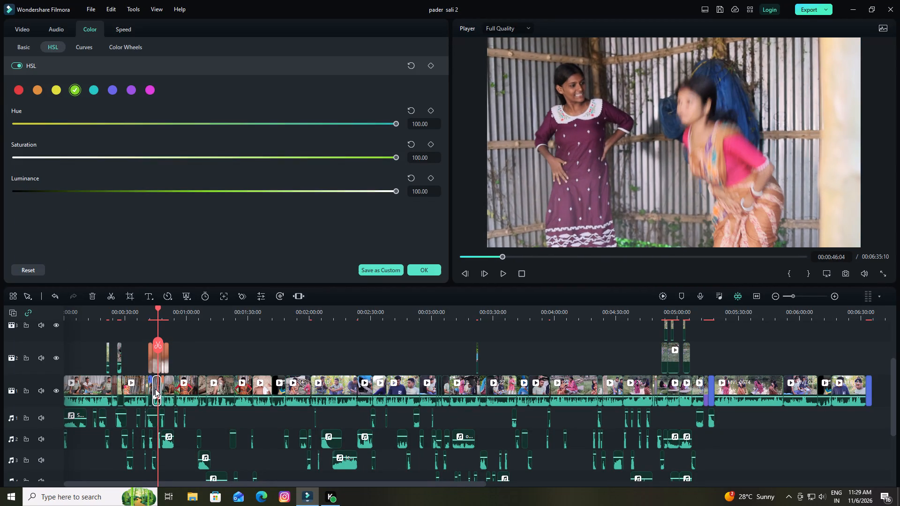
key("space")
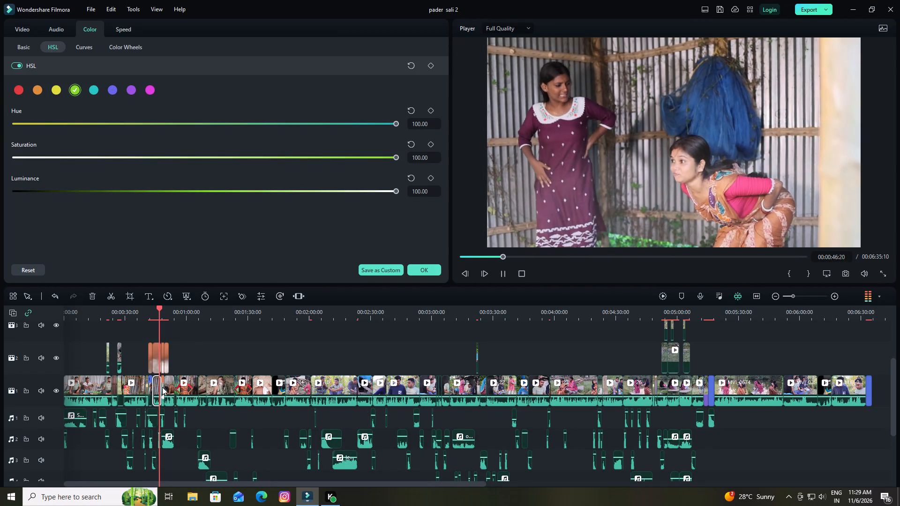
key("space")
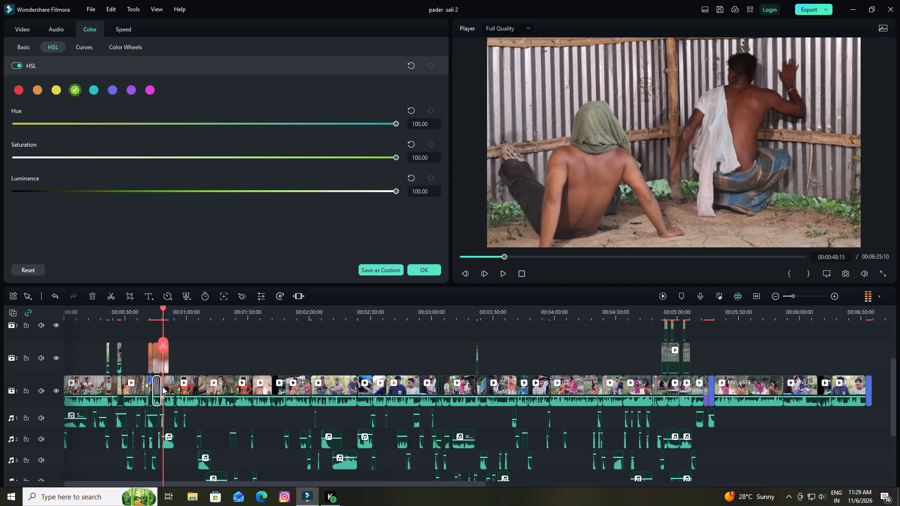
double_click(162, 387)
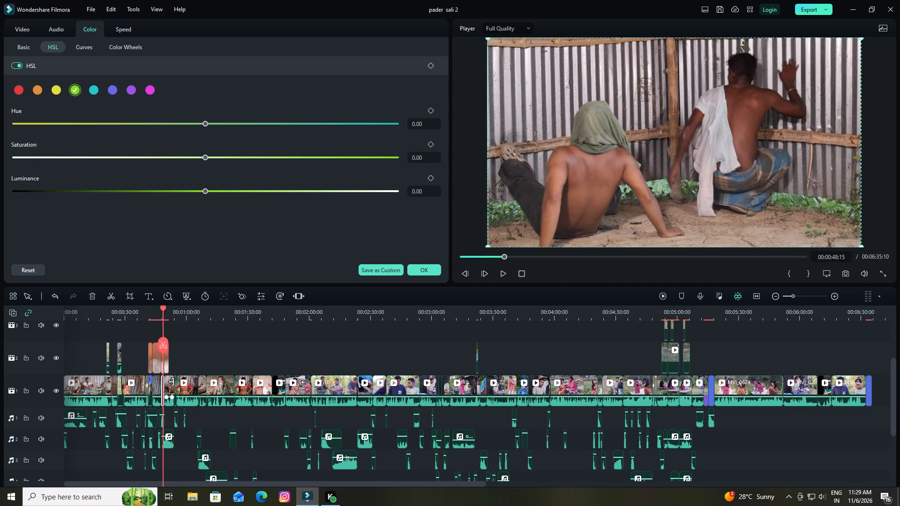
left_click(398, 122)
left_click(397, 157)
left_click(397, 189)
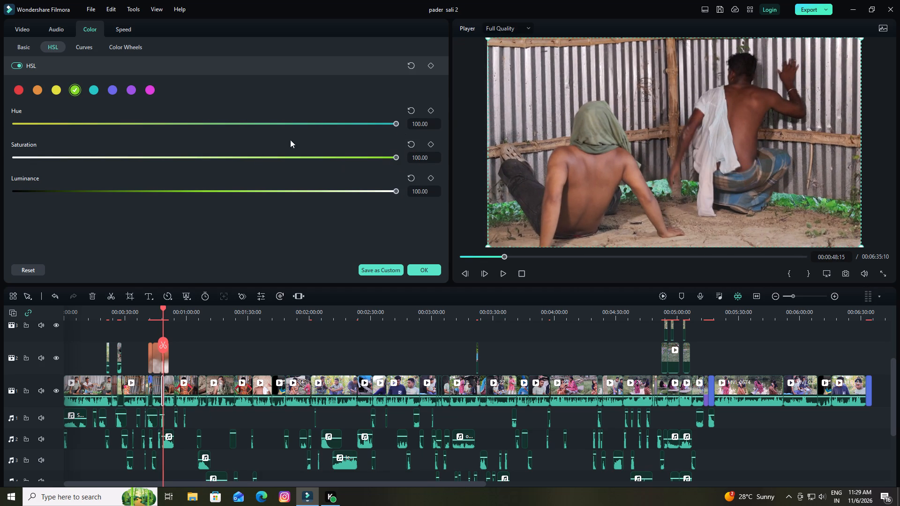
Brighten the same clip by slightly raising the midpoint of its white colour curve, and apply the colour settings.
left_click(84, 48)
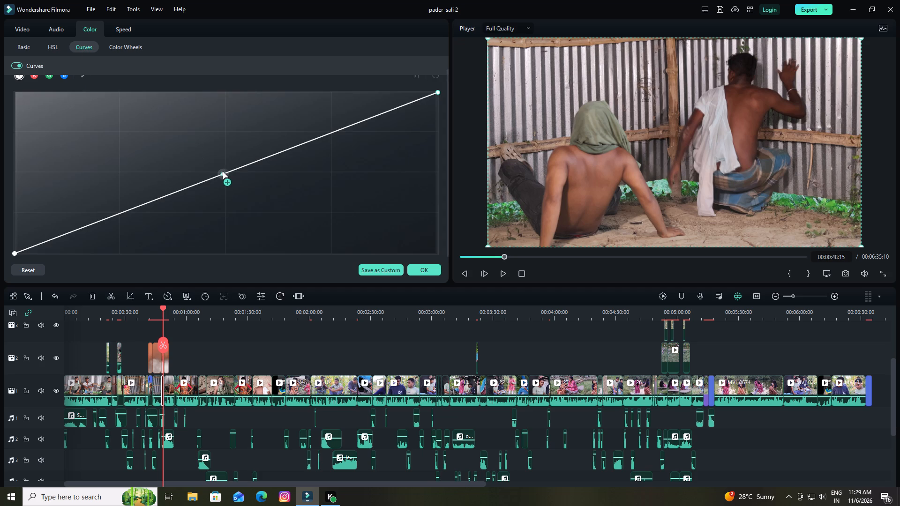
left_click_drag(223, 171, 219, 165)
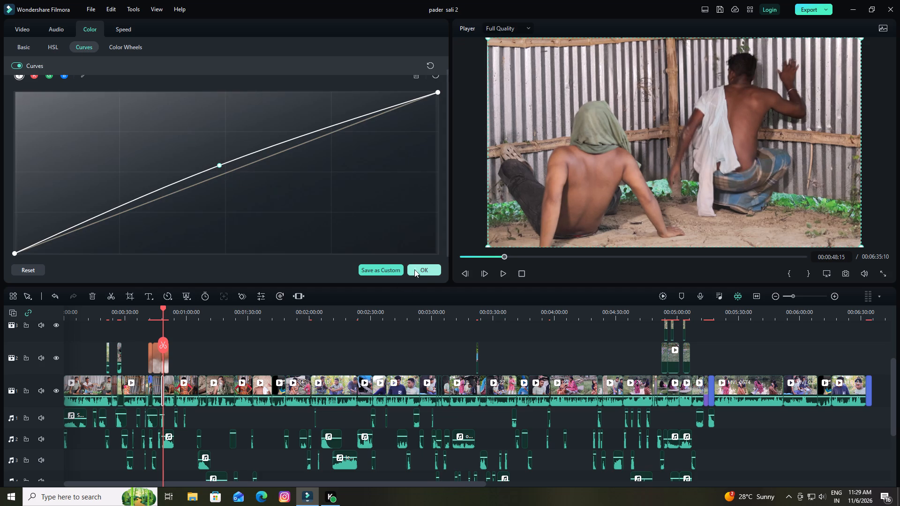
left_click(423, 274)
Slightly raise the midpoint of the white colour curve on the following main-track clip at about 00:00:52.
key("space")
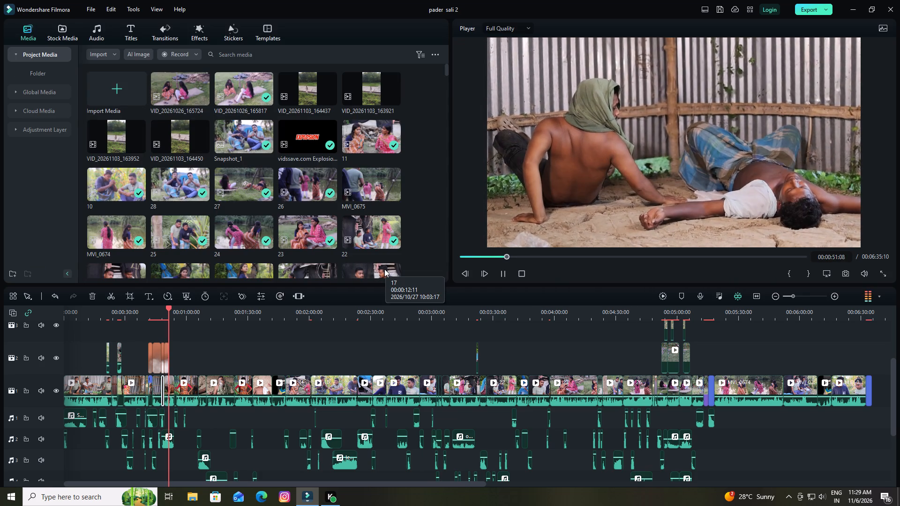
key("space")
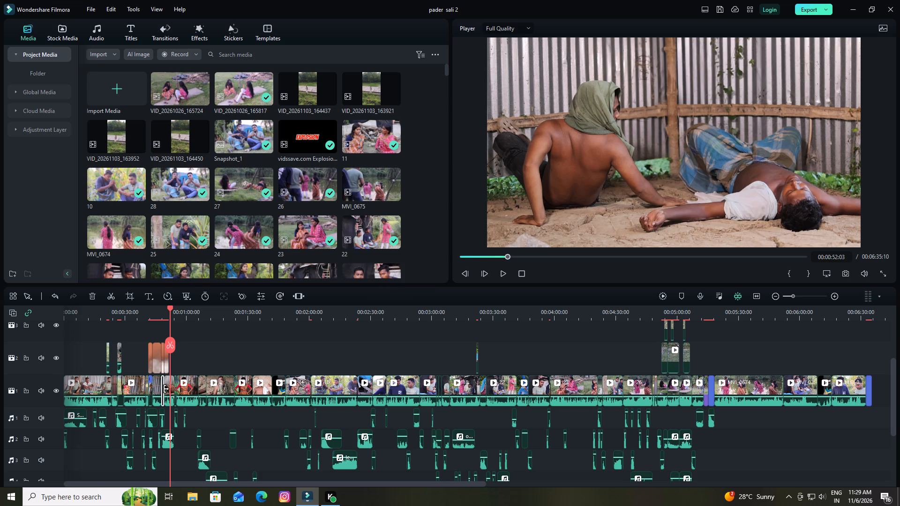
double_click(168, 387)
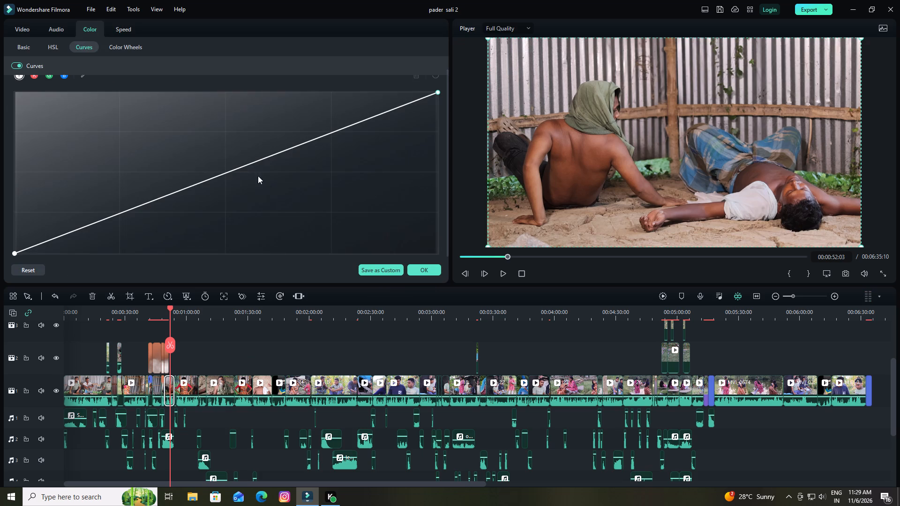
left_click_drag(225, 174, 222, 172)
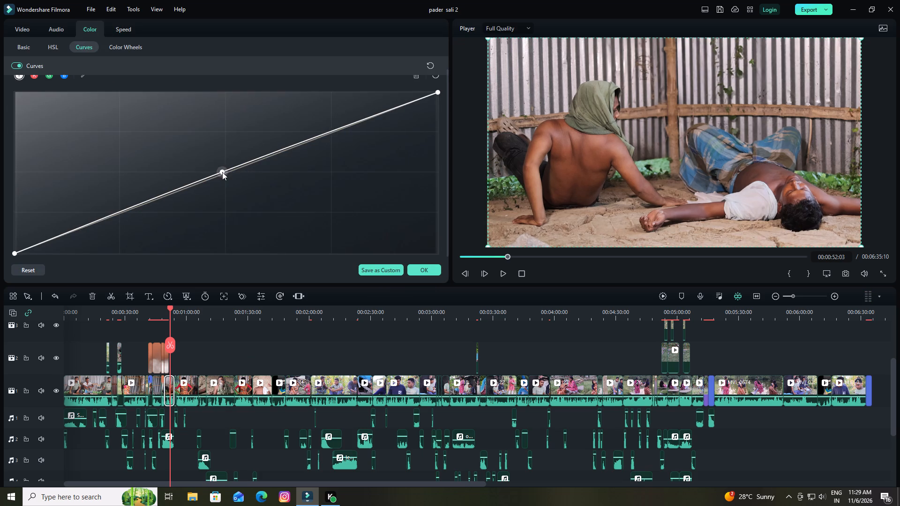
left_click_drag(222, 172, 222, 166)
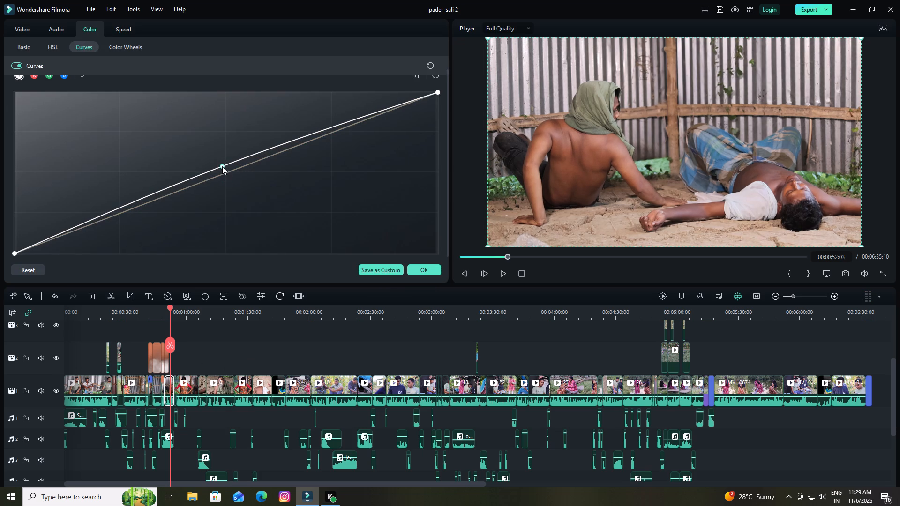
Set this clip's green HSL values to Hue 100, Saturation 100 and Luminance 99.75, and apply them.
left_click(55, 47)
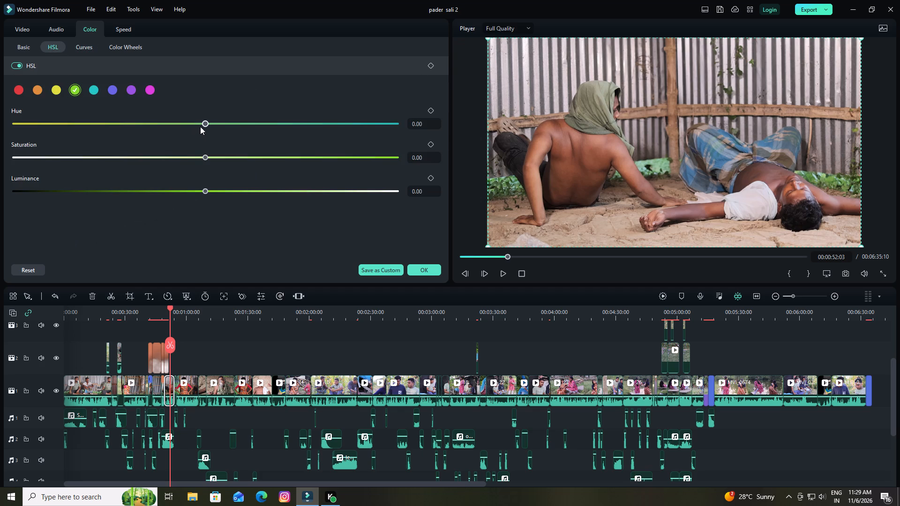
left_click_drag(205, 121, 515, 143)
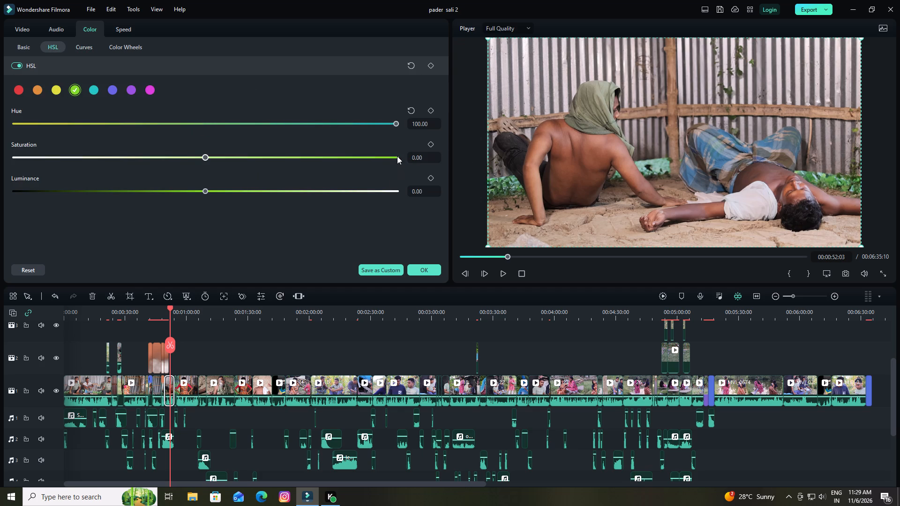
left_click(397, 156)
left_click(396, 190)
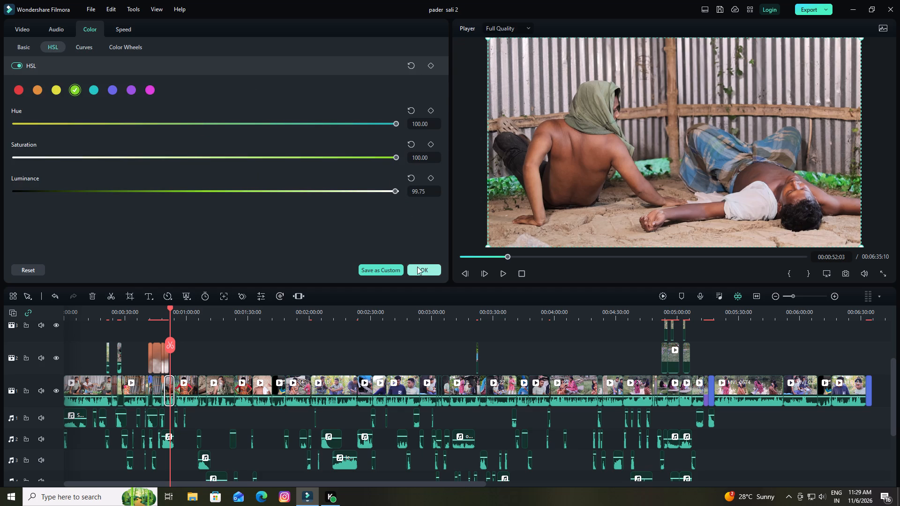
left_click(418, 269)
Set the green Luminance, Saturation and Hue to 100 in HSL for the very short main-track clip at about 00:00:54.
key("space")
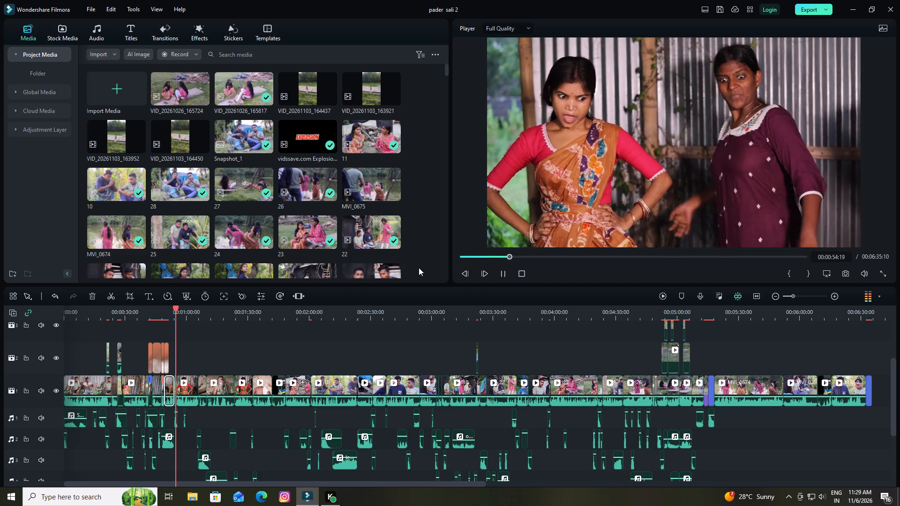
key("space")
key("space")
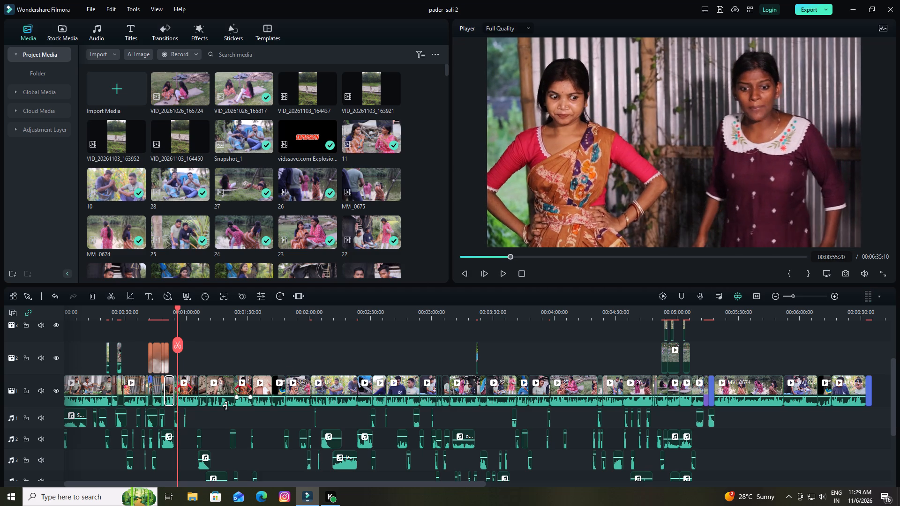
key("space")
double_click(187, 390)
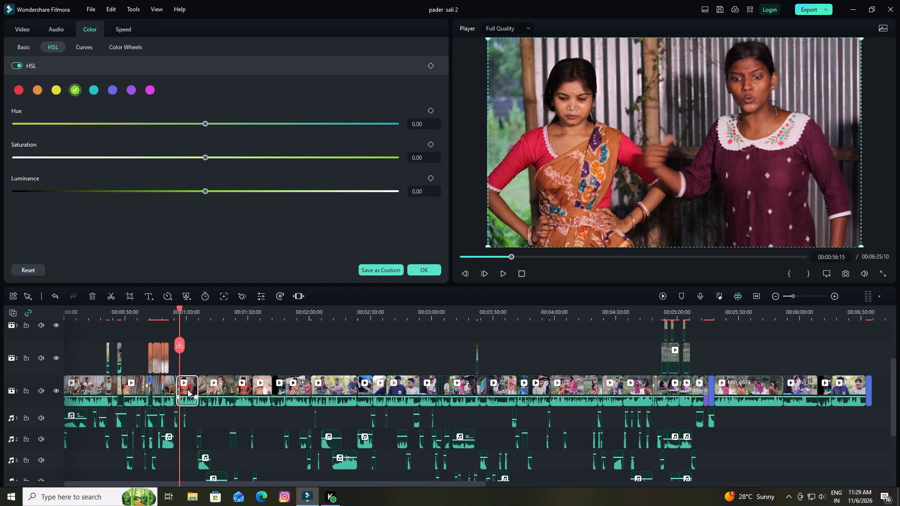
left_click_drag(180, 306, 178, 311)
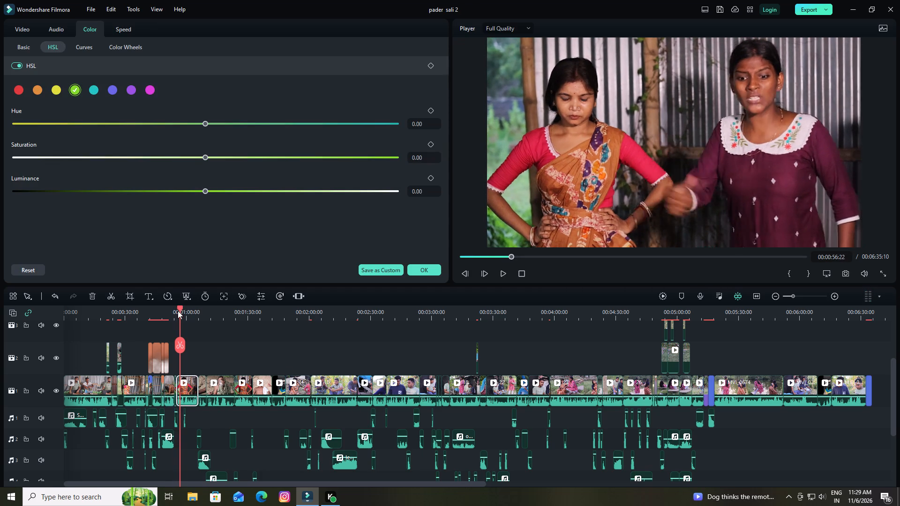
left_click_drag(178, 311, 171, 318)
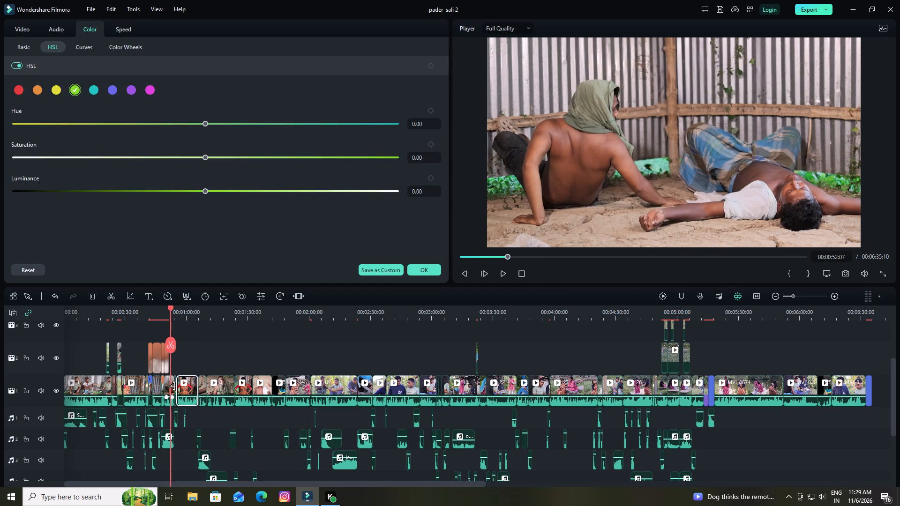
left_click(173, 386)
left_click(174, 385)
left_click(175, 384)
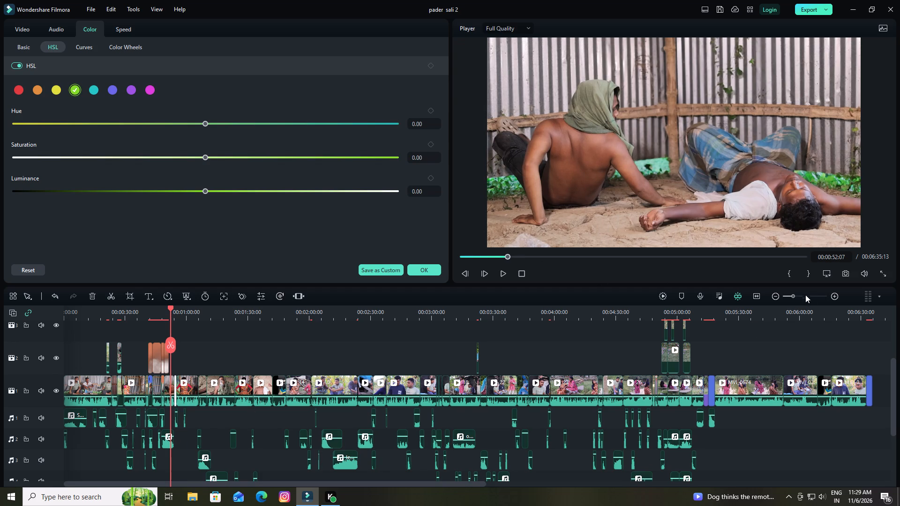
left_click(835, 298)
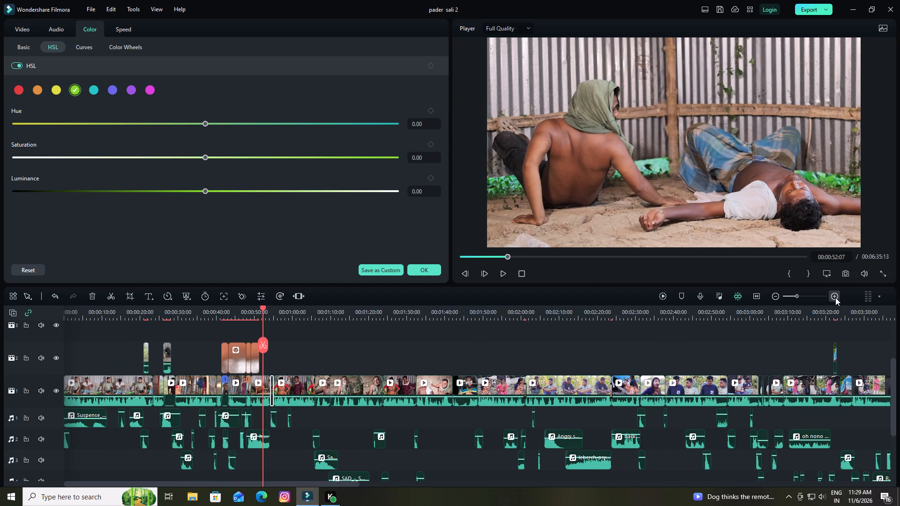
left_click(835, 298)
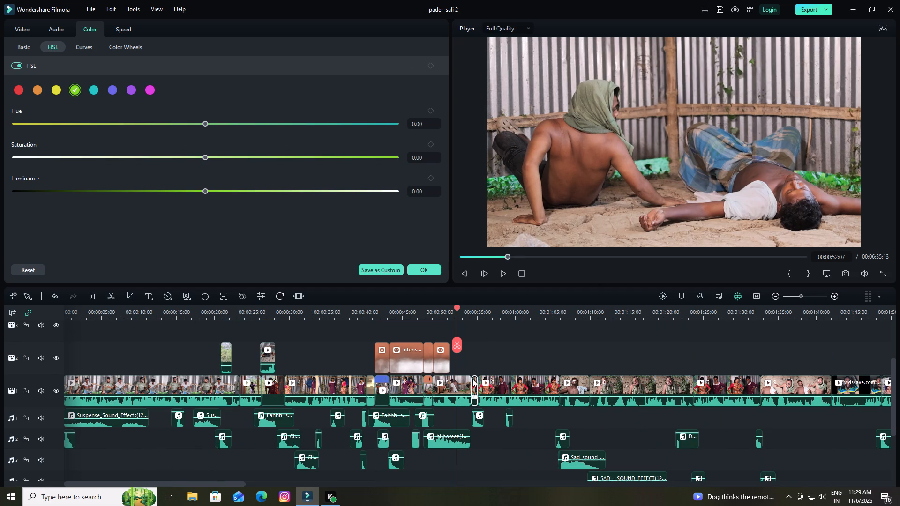
double_click(474, 388)
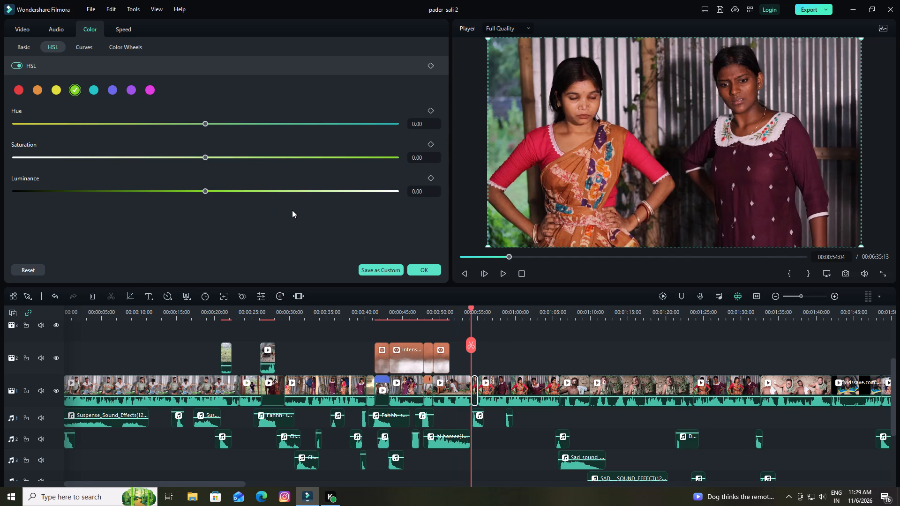
left_click(397, 190)
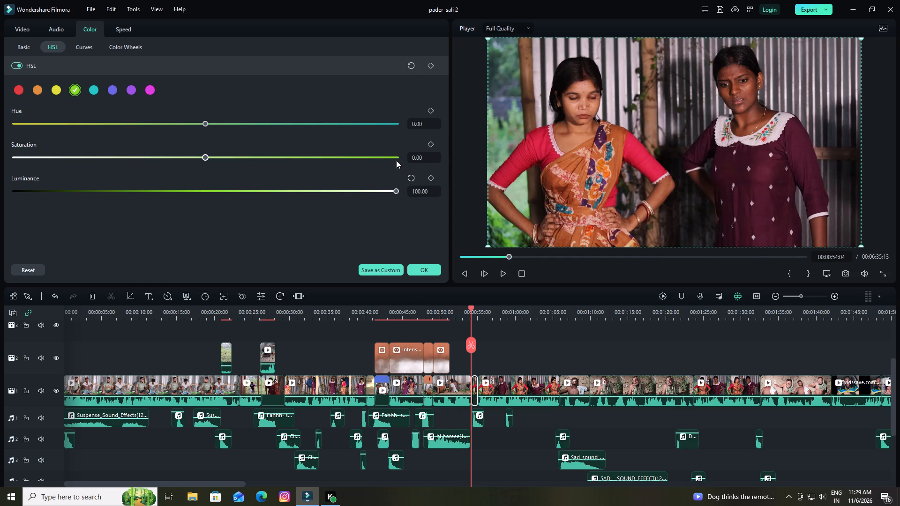
left_click(397, 157)
left_click(397, 124)
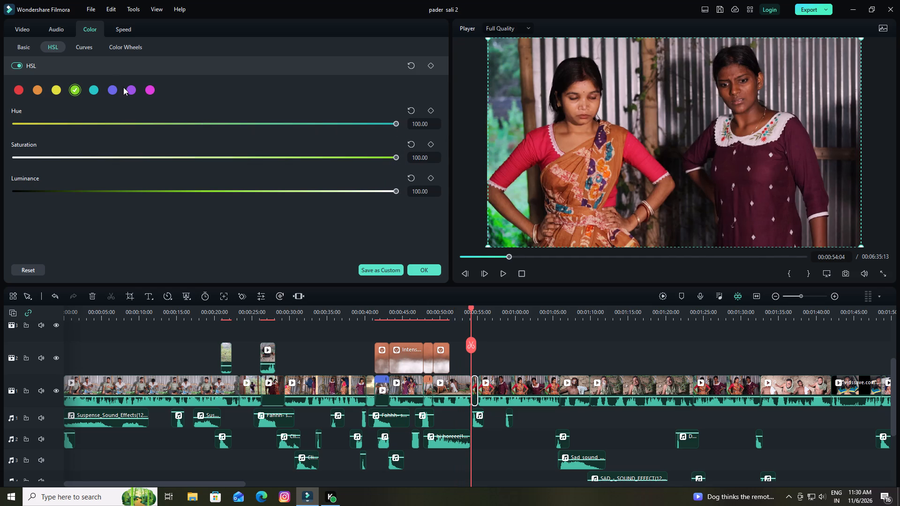
Slightly raise the midpoint of the very short clip's white colour curve and apply the colour settings.
left_click(81, 46)
left_click_drag(225, 171, 222, 163)
left_click(429, 270)
Slightly raise the midpoint of the white colour curve on the longer main-track clip beginning at about 00:00:55.
key("space")
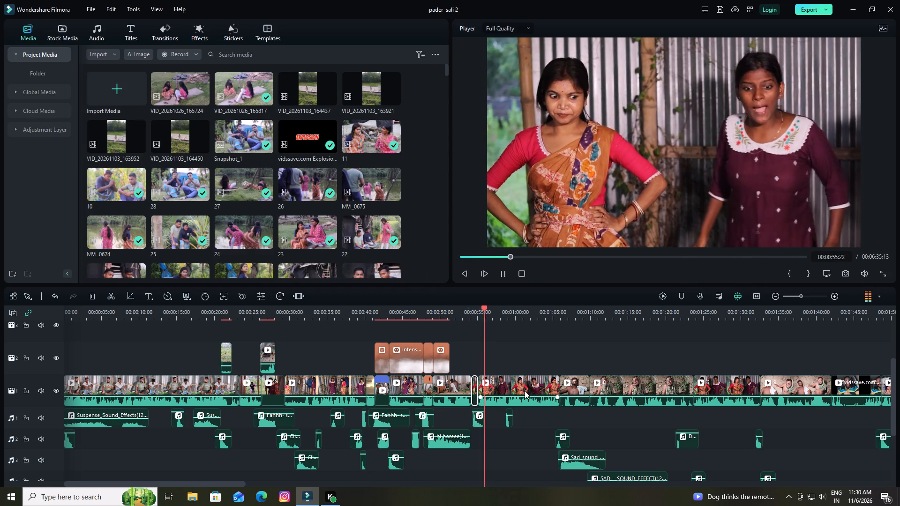
key("space")
double_click(524, 389)
left_click_drag(227, 171, 227, 171)
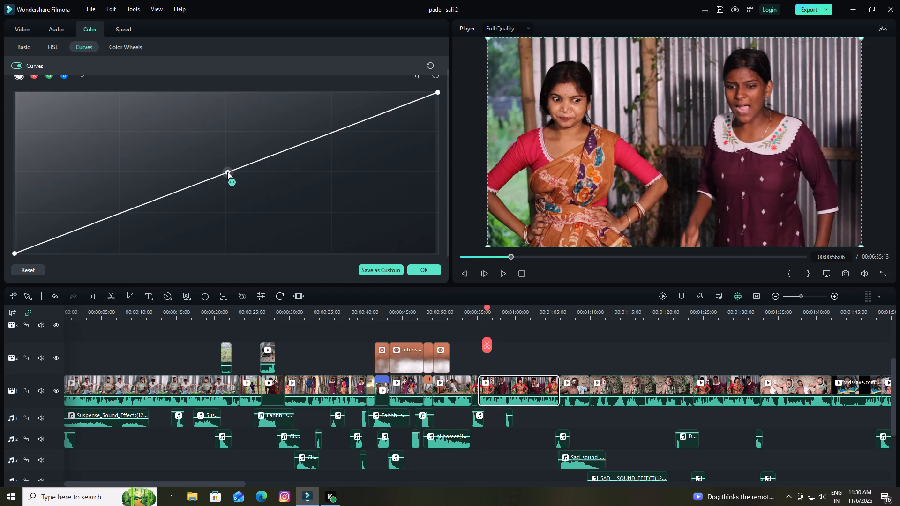
left_click_drag(227, 171, 220, 164)
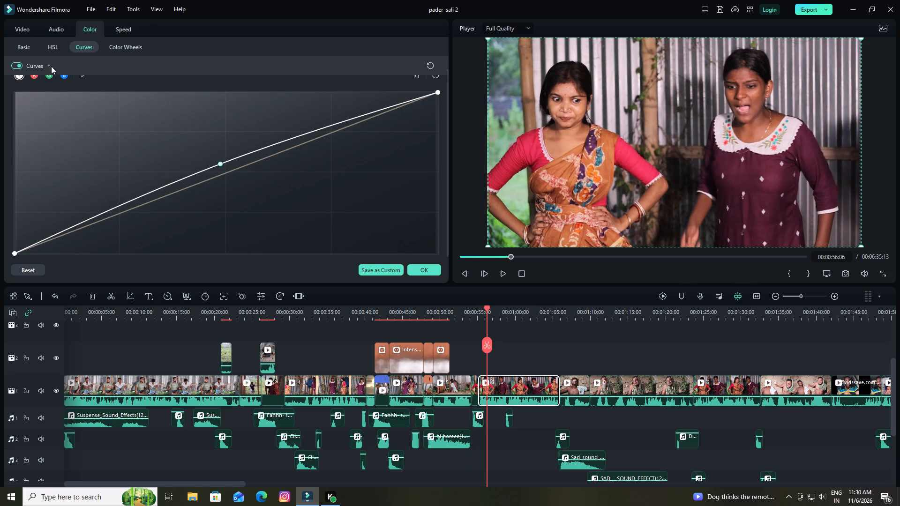
Set the green Hue, Saturation and Luminance to 100 in HSL for this longer clip and apply the settings.
left_click(49, 44)
left_click(399, 122)
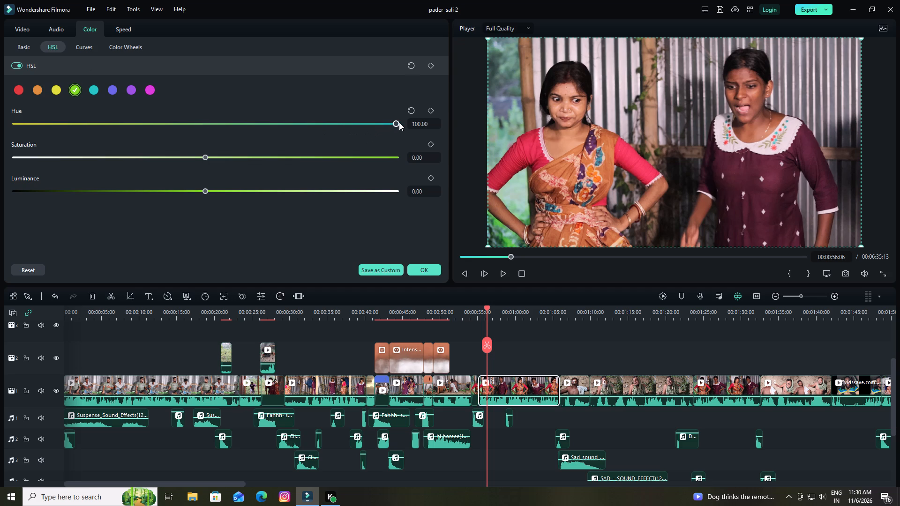
left_click(397, 156)
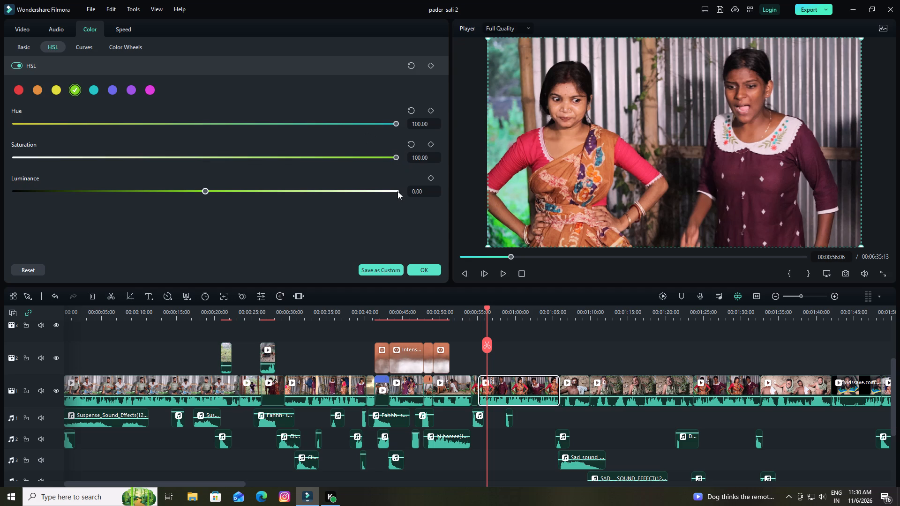
left_click(397, 191)
left_click(435, 270)
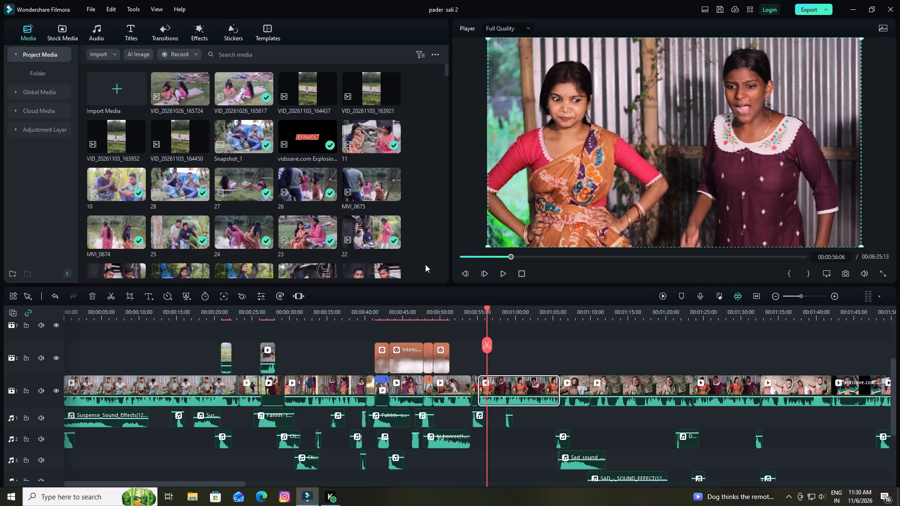
Save the project.
key("ctrl+s")
Preview the graded clip beginning at about 00:00:55 and lower the computer's headphone volume.
key("space")
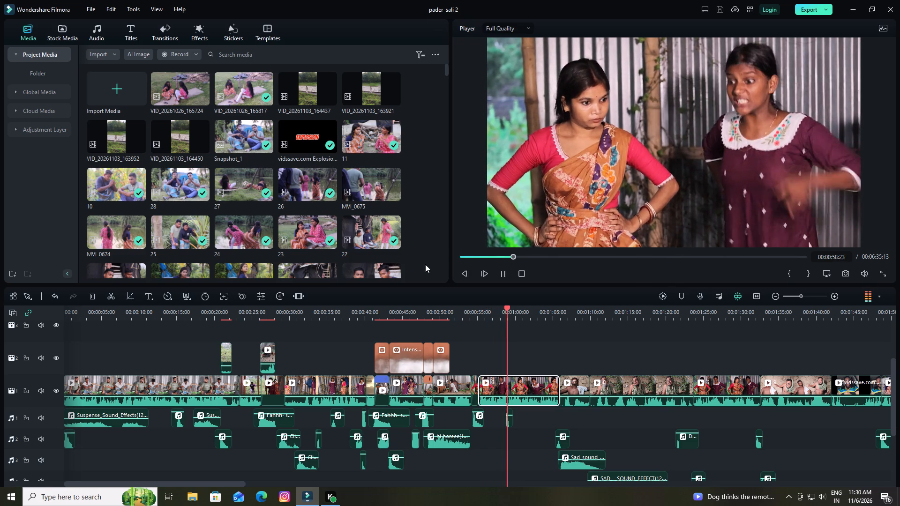
key("space")
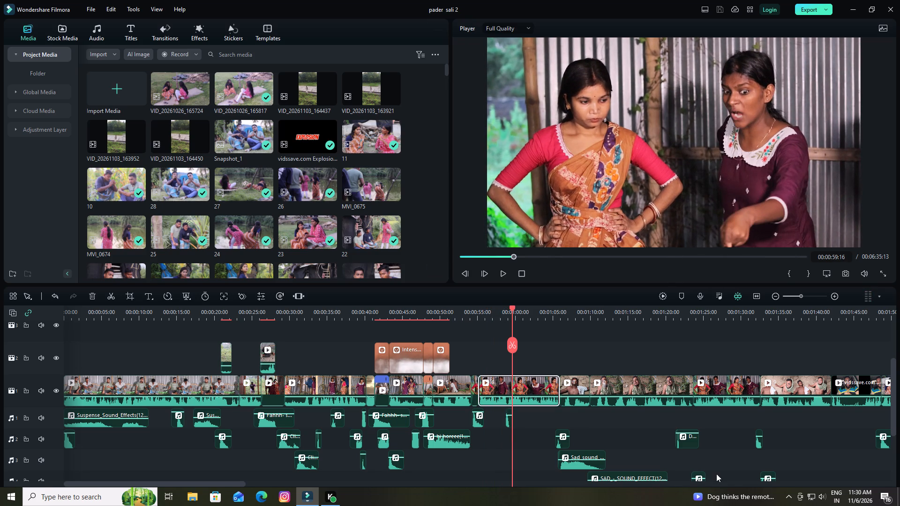
left_click(818, 496)
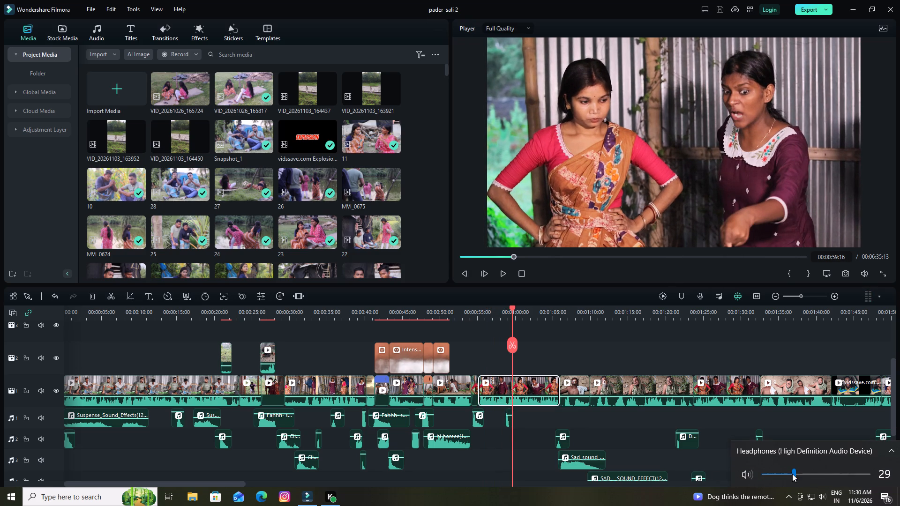
scroll(794, 473, "down", 5)
left_click(825, 501)
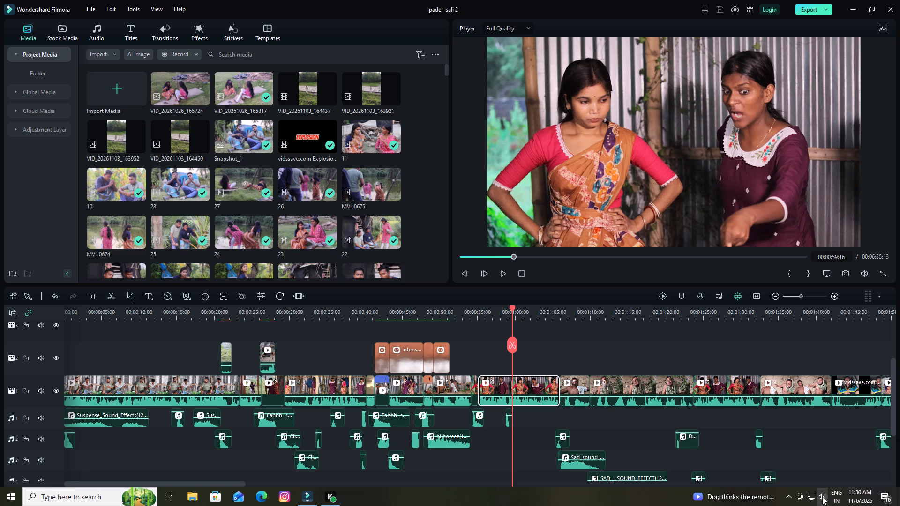
Play on to the short main-track clip beginning at about 00:01:06 and open its colour settings.
key("space")
key("space")
left_click(502, 273)
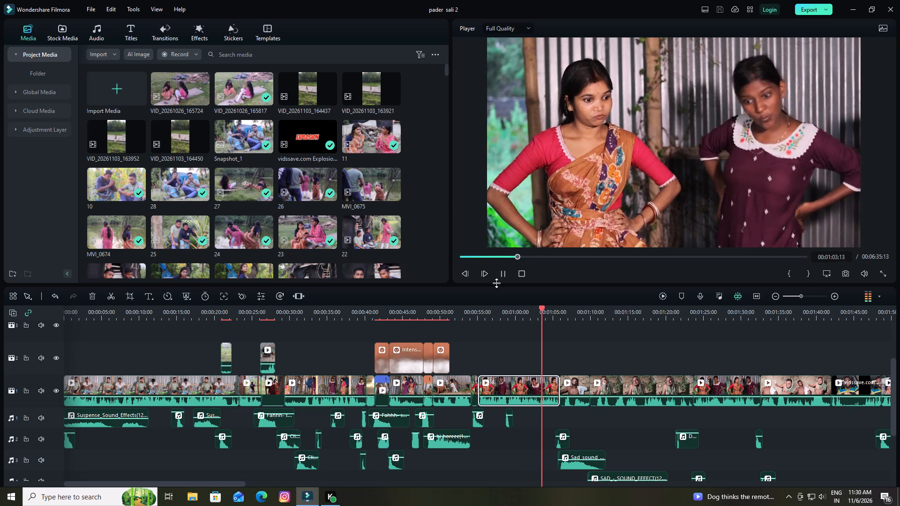
key("space")
double_click(581, 387)
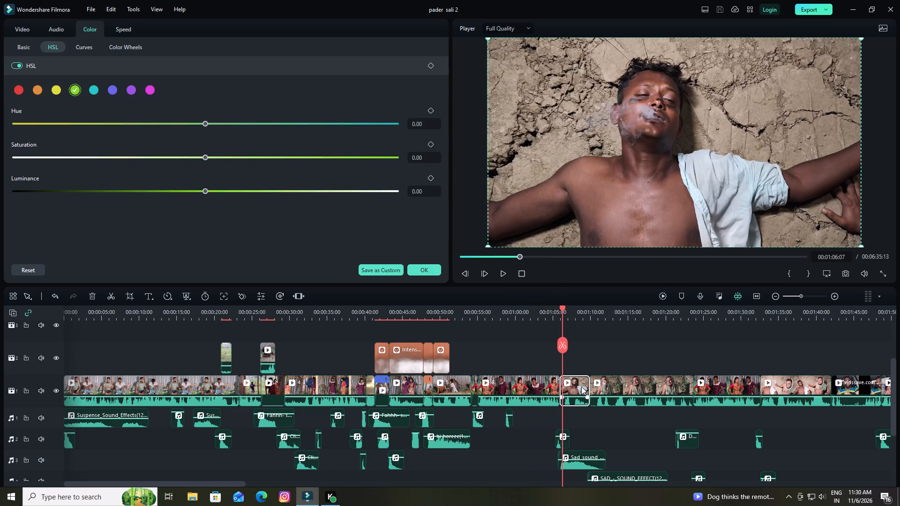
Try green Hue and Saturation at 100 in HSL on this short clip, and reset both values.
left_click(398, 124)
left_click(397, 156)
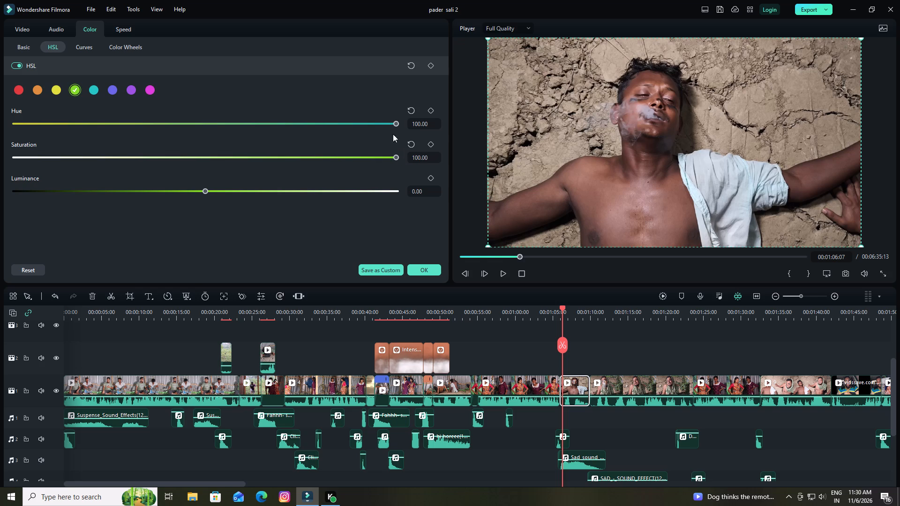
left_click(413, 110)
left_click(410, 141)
Slightly raise the midpoint of the short clip's white colour curve and apply the settings.
left_click(82, 50)
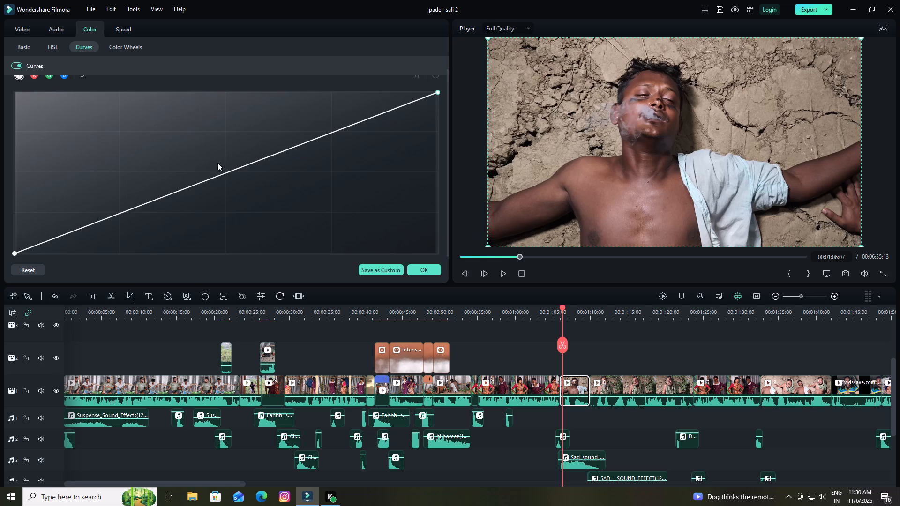
left_click_drag(225, 171, 220, 164)
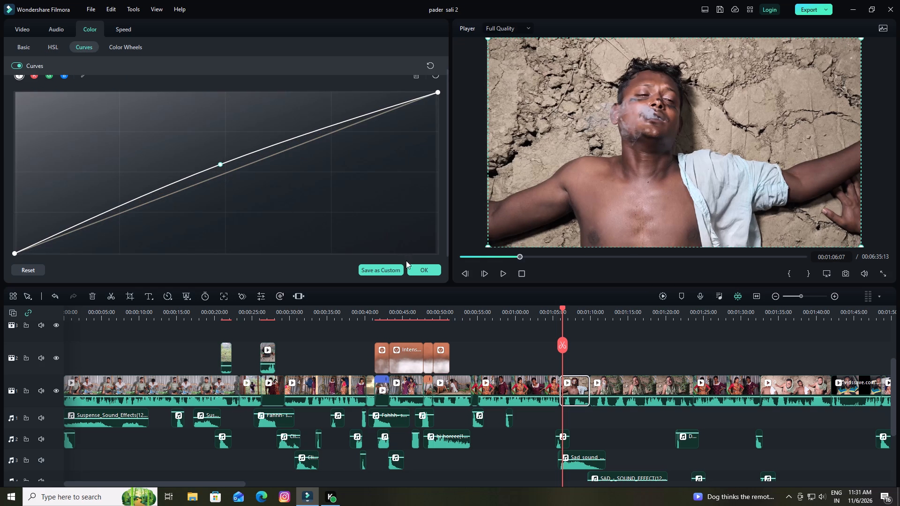
left_click(420, 274)
Slightly raise the midpoint of the white colour curve on the main-track clip beginning at about 00:01:10.
key("space")
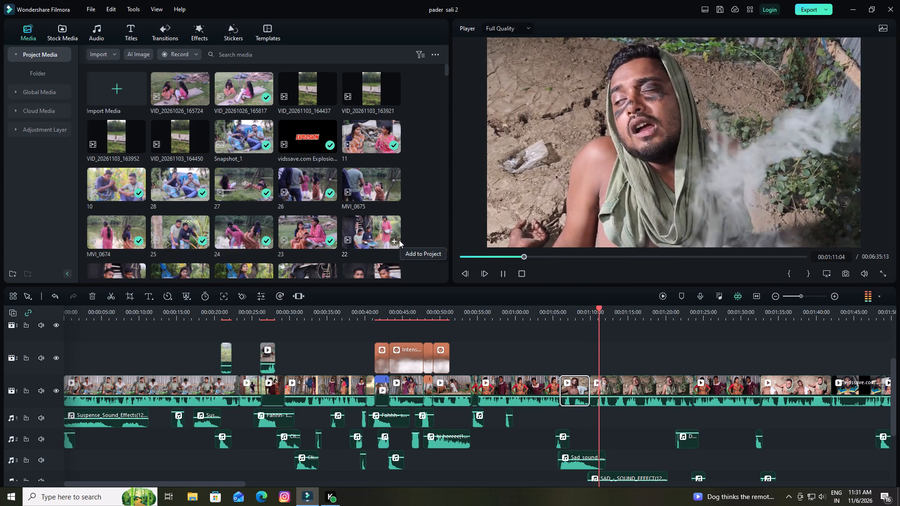
key("space")
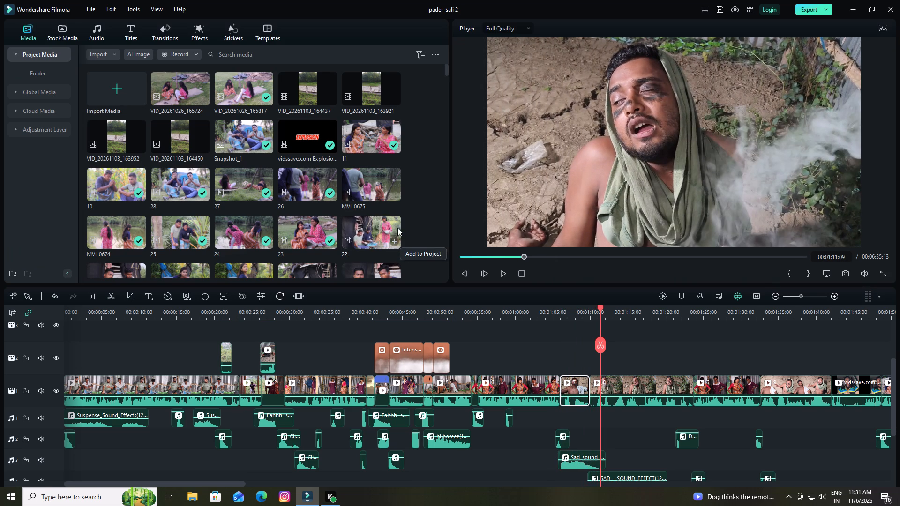
double_click(610, 386)
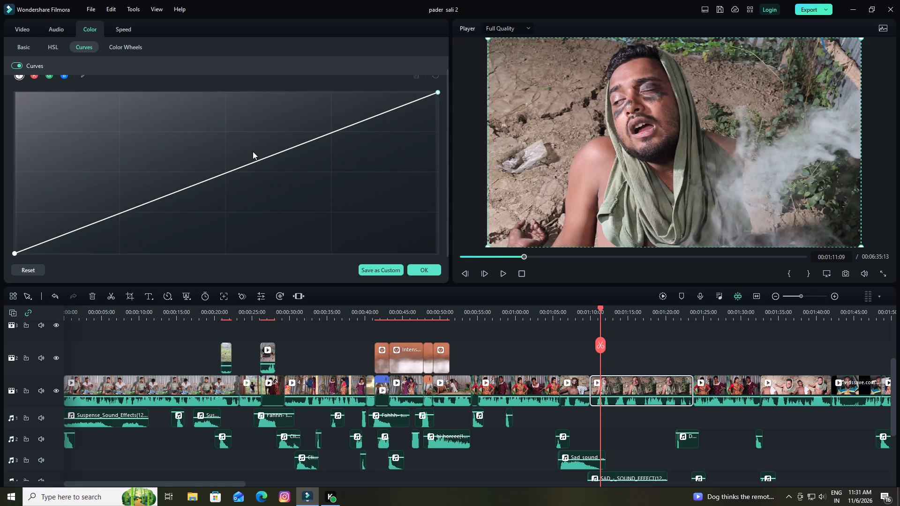
left_click_drag(225, 173, 224, 171)
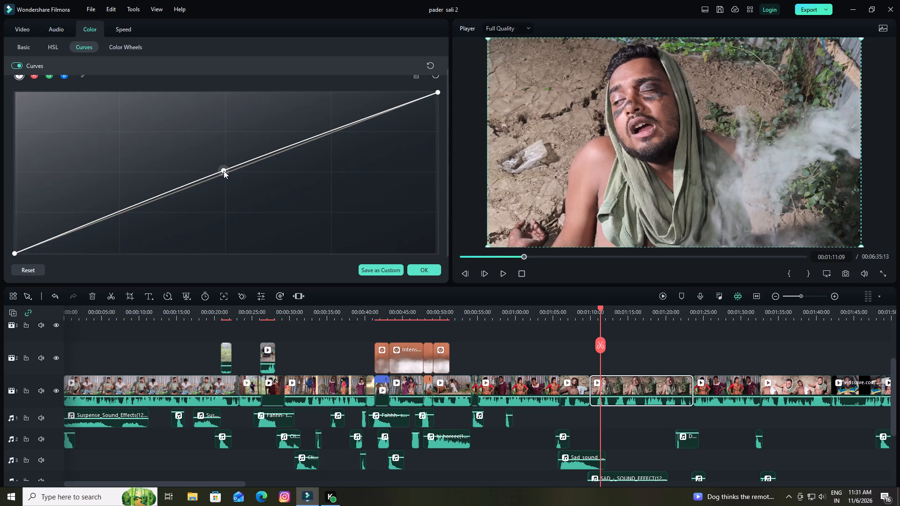
left_click_drag(224, 171, 222, 166)
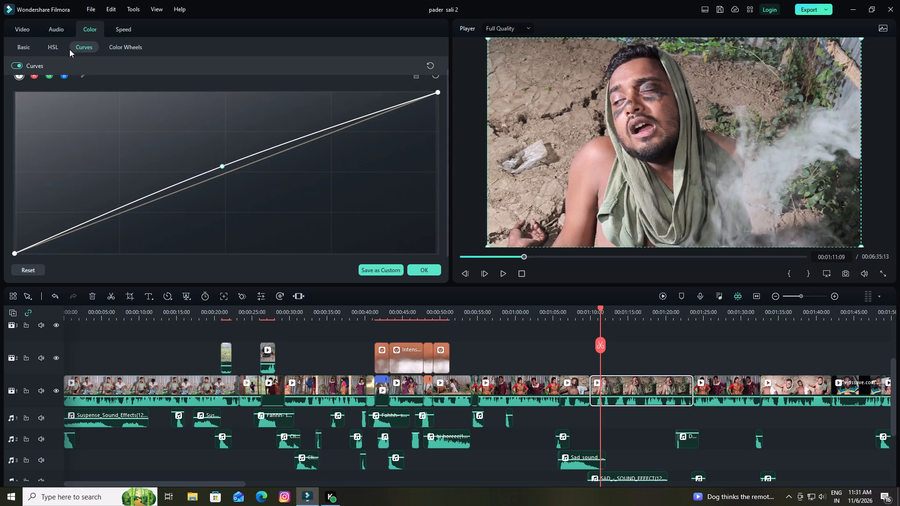
Set the green Hue, Saturation and Luminance to 100 in HSL for this clip and apply the settings.
left_click(57, 45)
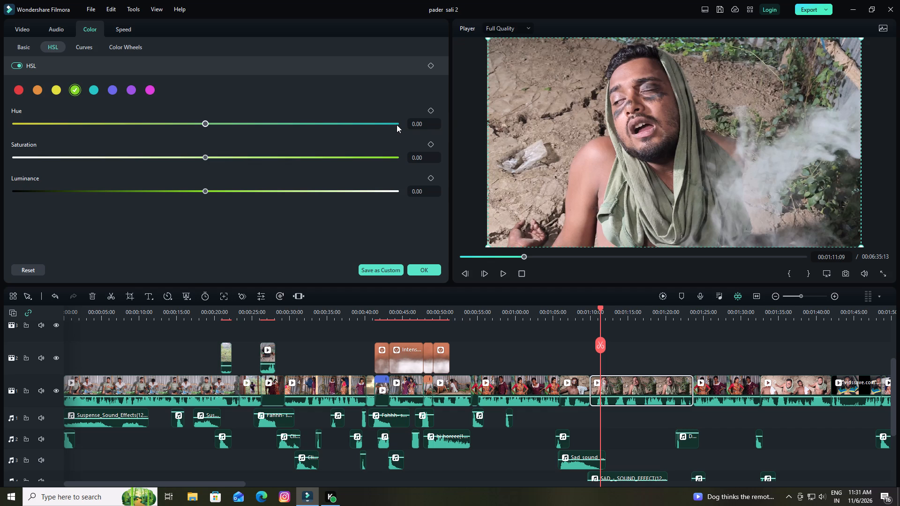
left_click(397, 125)
left_click(397, 157)
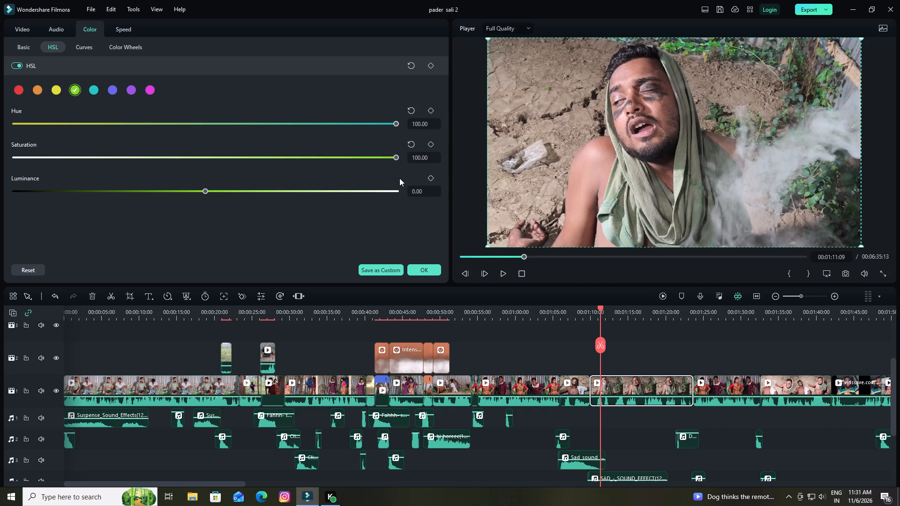
left_click(397, 191)
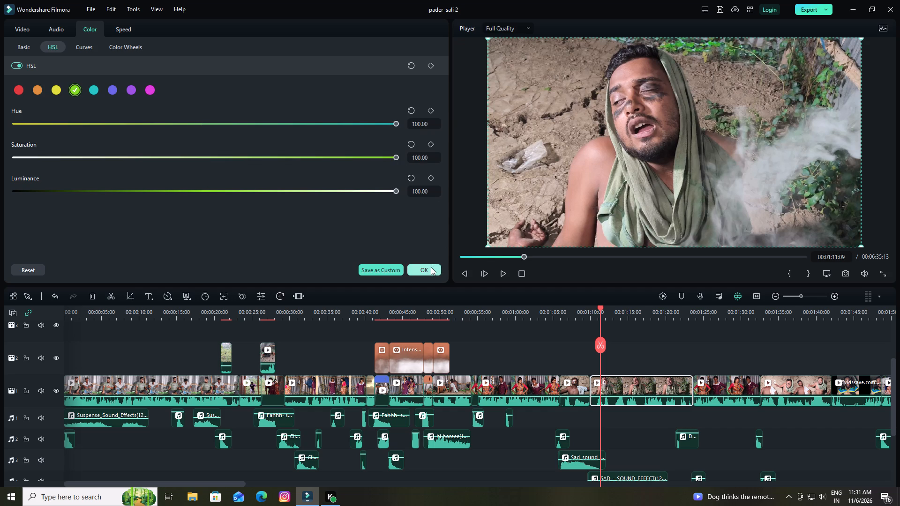
left_click(431, 267)
Set the green Hue, Saturation and Luminance to 100 in HSL for the main-track clip beginning at about 00:01:24.
key("space")
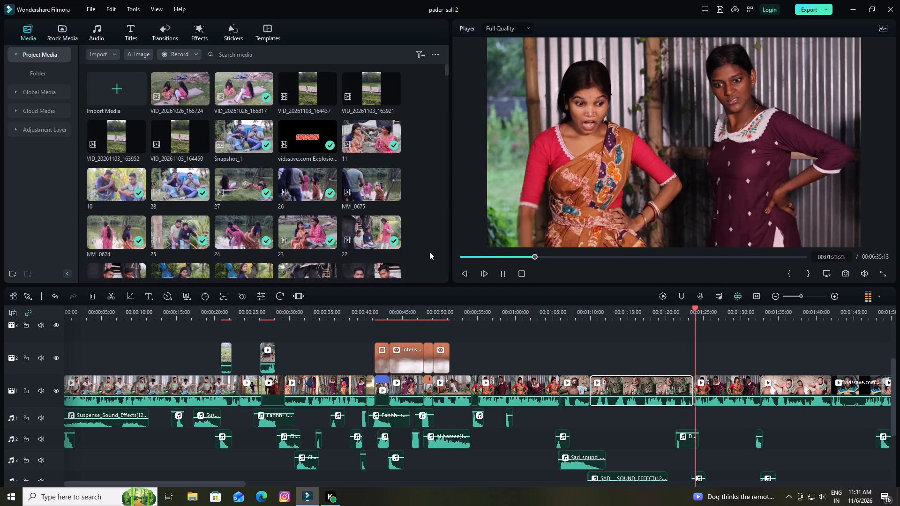
key("space")
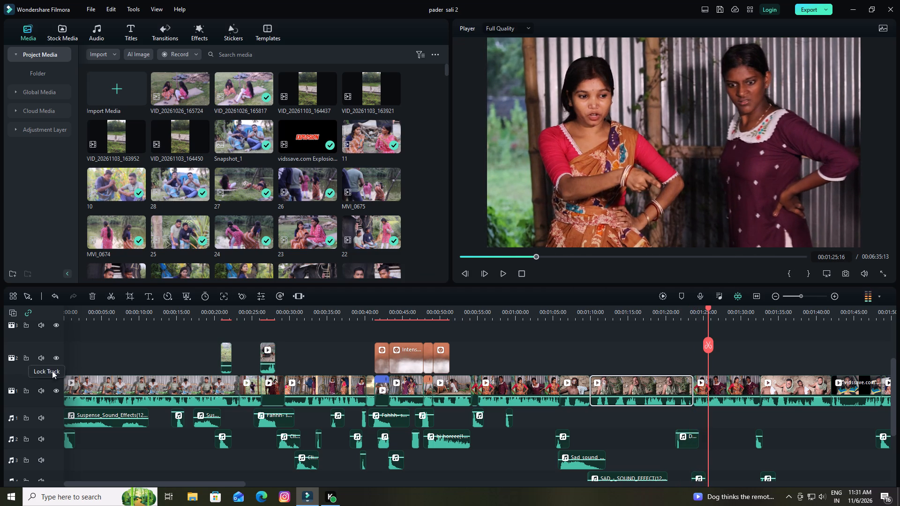
left_click_drag(179, 485, 240, 479)
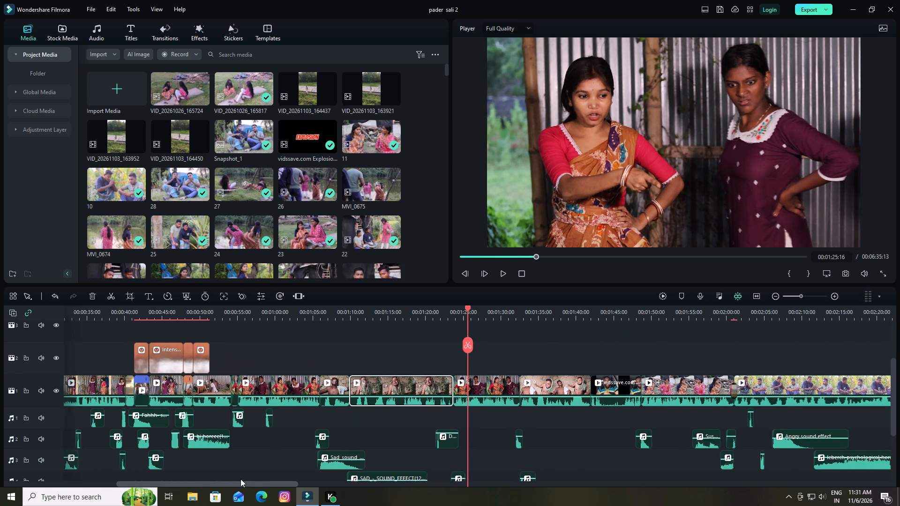
left_click_drag(240, 479, 280, 472)
double_click(262, 390)
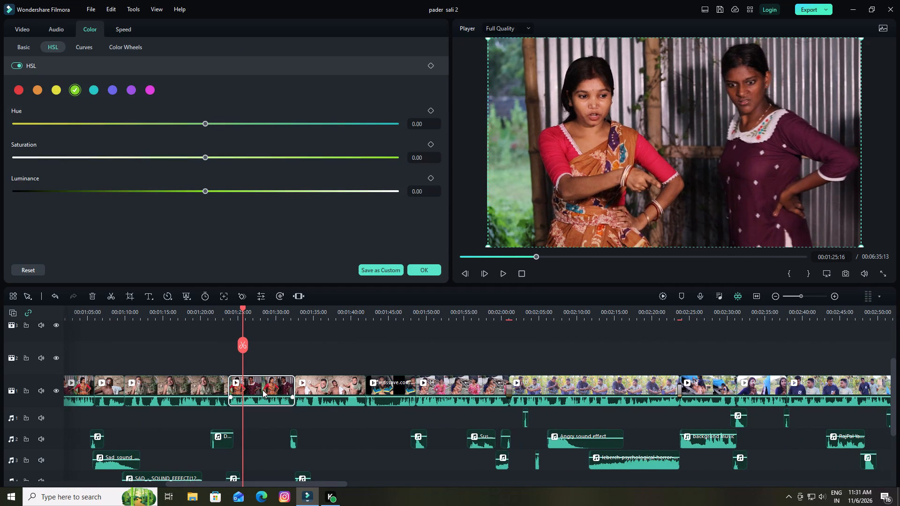
left_click(399, 123)
left_click(397, 158)
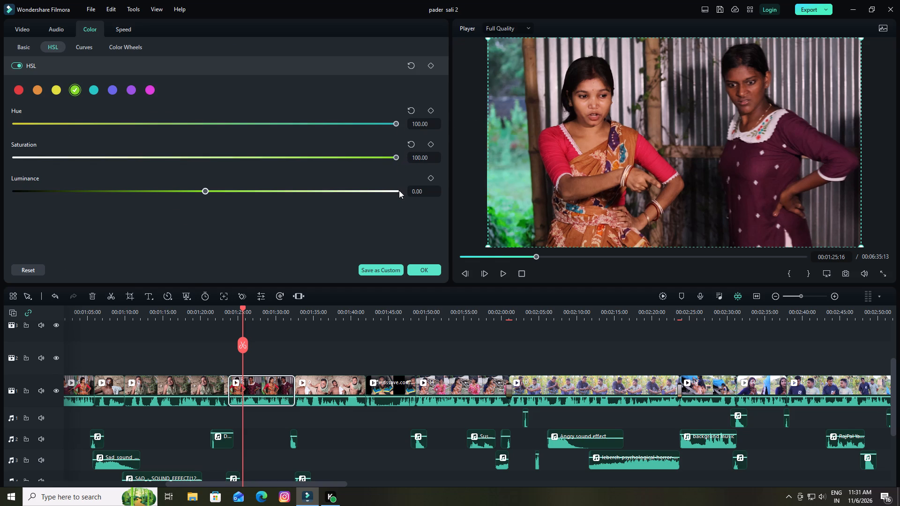
left_click(399, 190)
Slightly raise the midpoint of this clip's white colour curve and apply the settings.
left_click(84, 48)
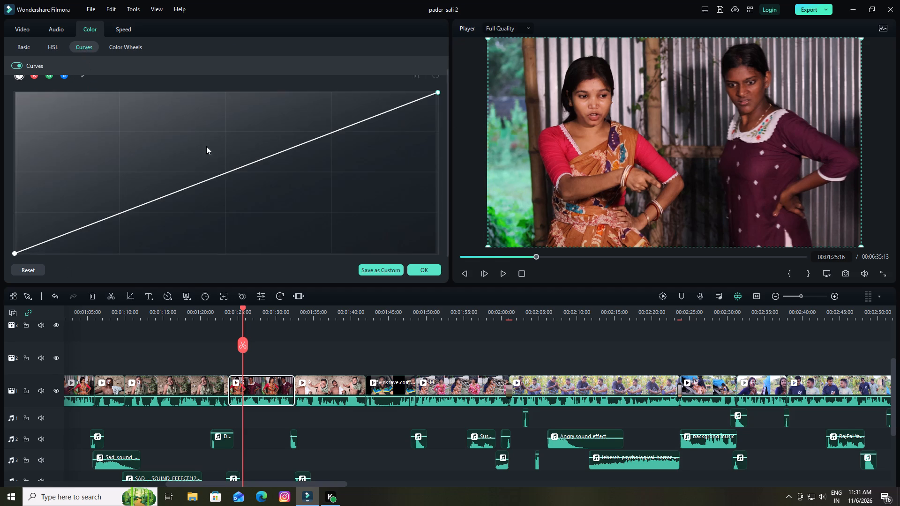
left_click_drag(224, 173, 222, 166)
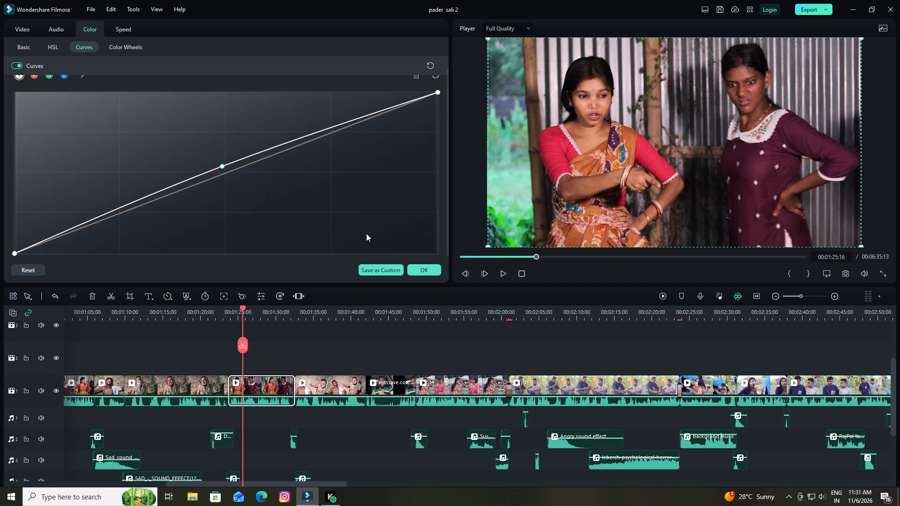
left_click(433, 269)
Slightly raise the midpoint of the white colour curve on the main-track clip beginning at about 00:01:49.
key("space")
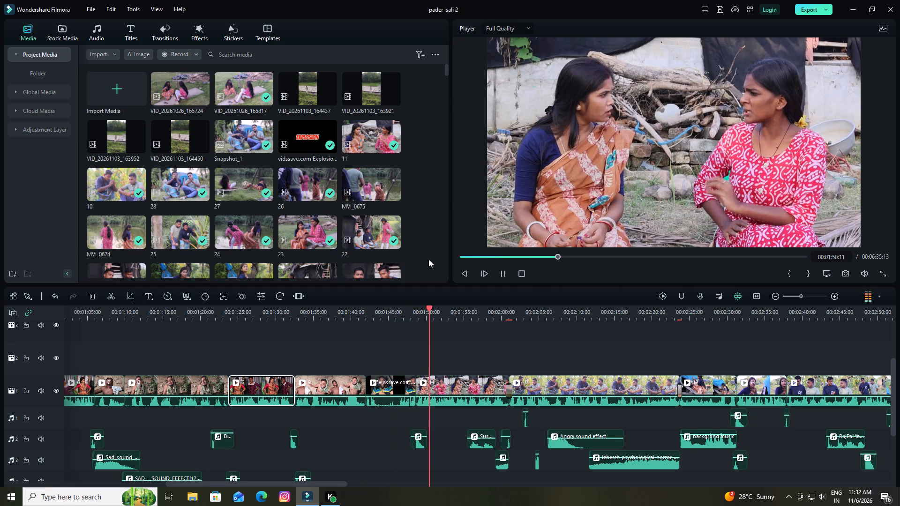
key("space")
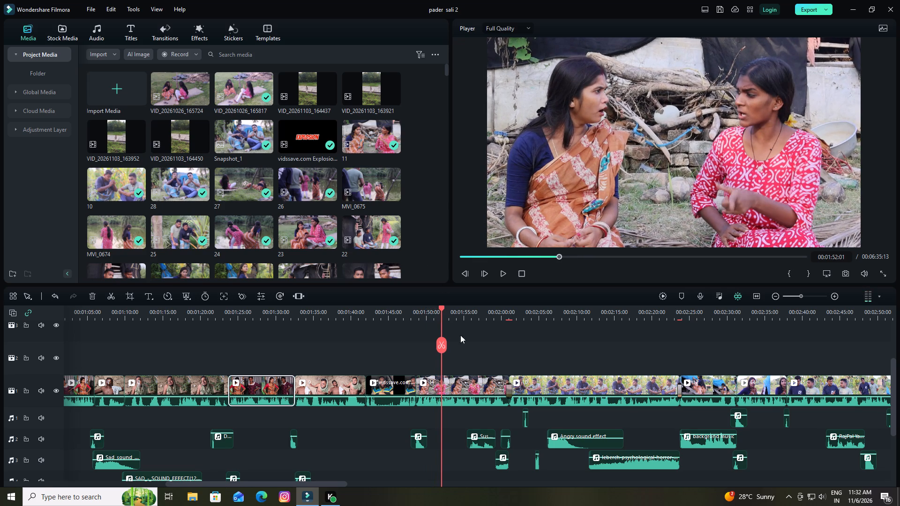
double_click(460, 387)
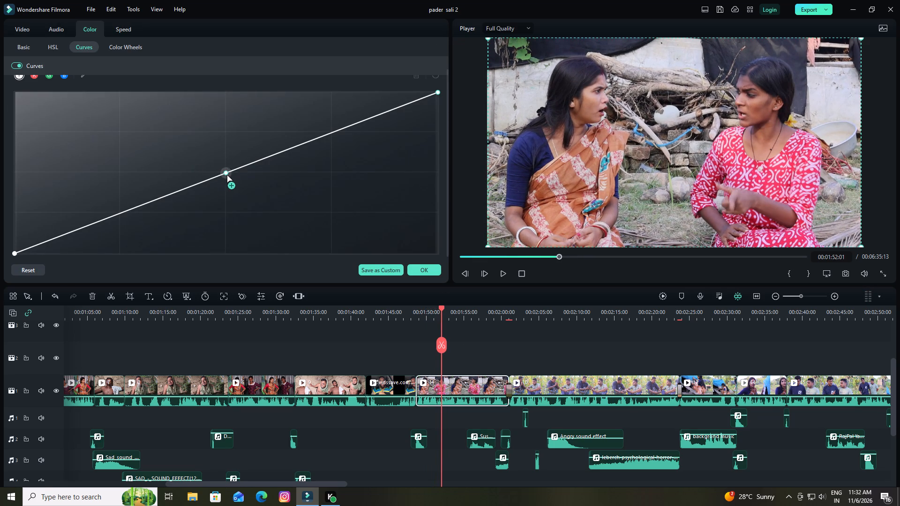
left_click_drag(226, 174, 225, 167)
Set the green Hue, Saturation and Luminance to 100 in HSL for the clip of the two seated women and apply the settings.
scroll(96, 107, "up", 2)
left_click(53, 48)
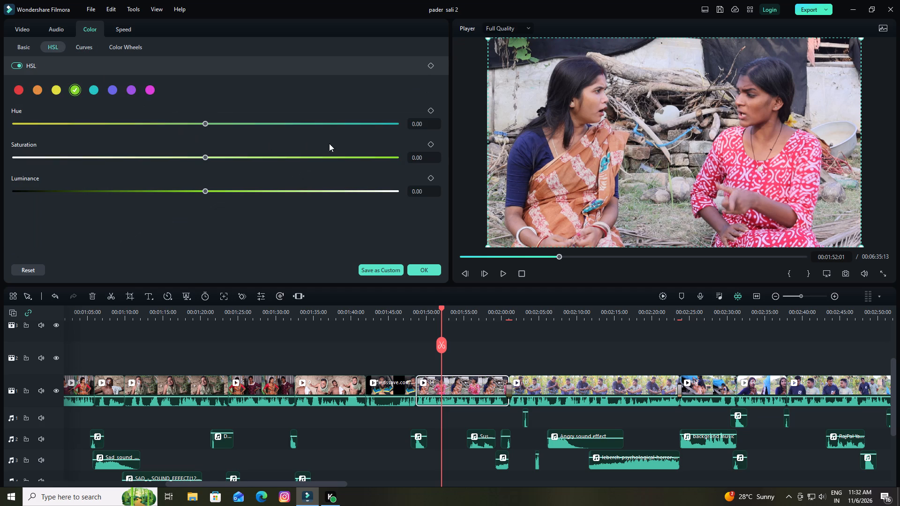
left_click(398, 125)
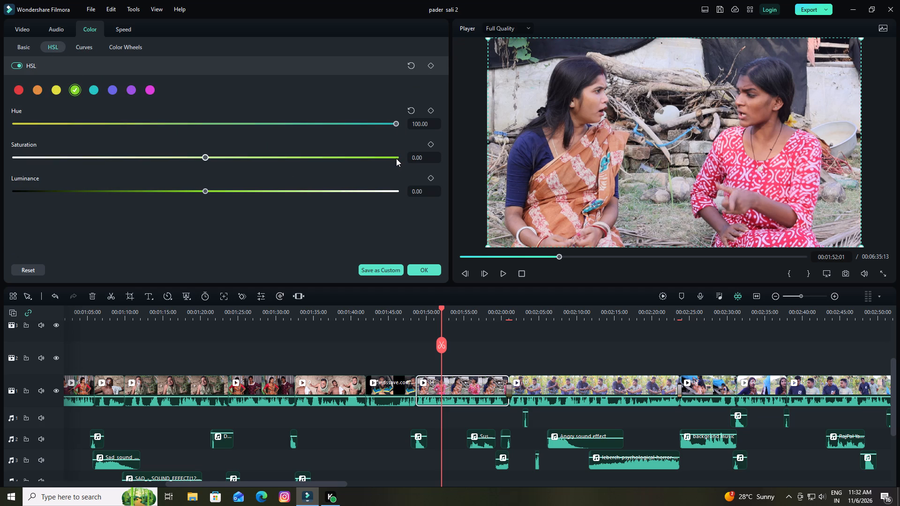
left_click(398, 157)
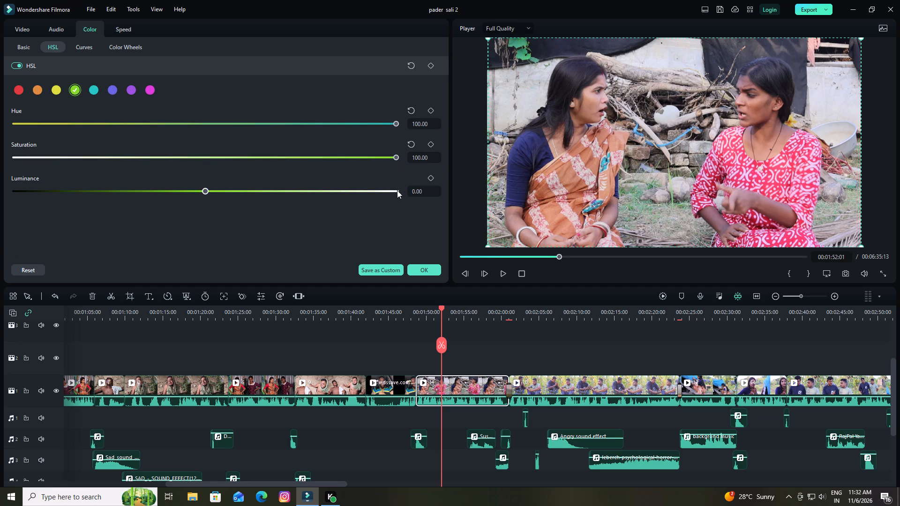
left_click(397, 190)
left_click(424, 270)
In HSL, set green Hue to about 99.5, Saturation to 100 and Luminance to maximum for the main-track clip beginning at about 00:02:01.
key("space")
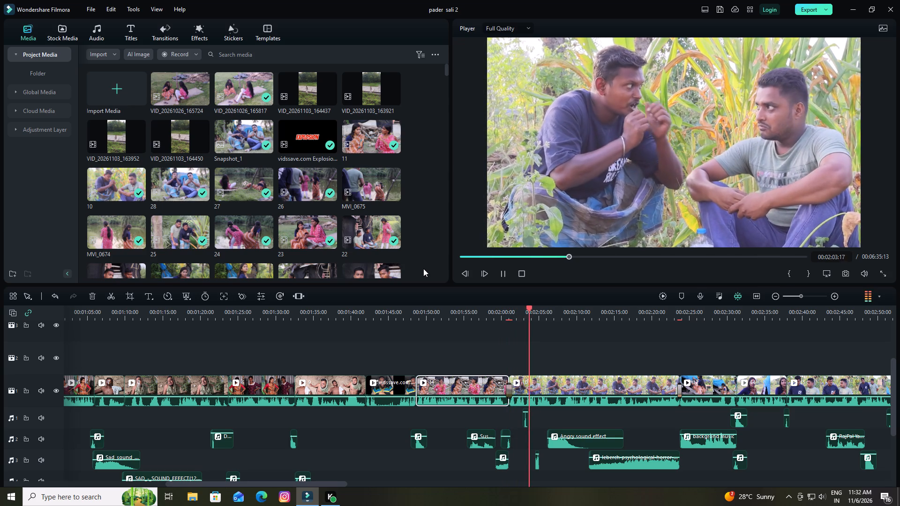
key("space")
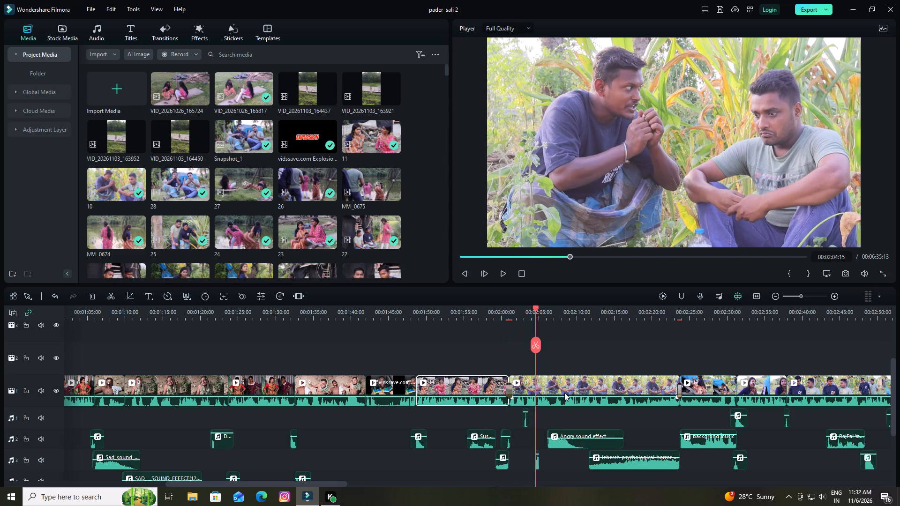
double_click(568, 387)
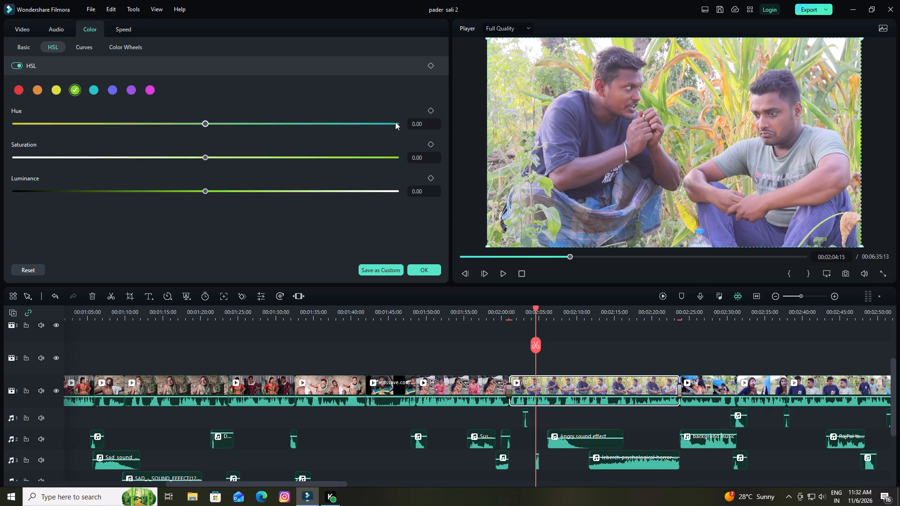
left_click(395, 122)
left_click(398, 156)
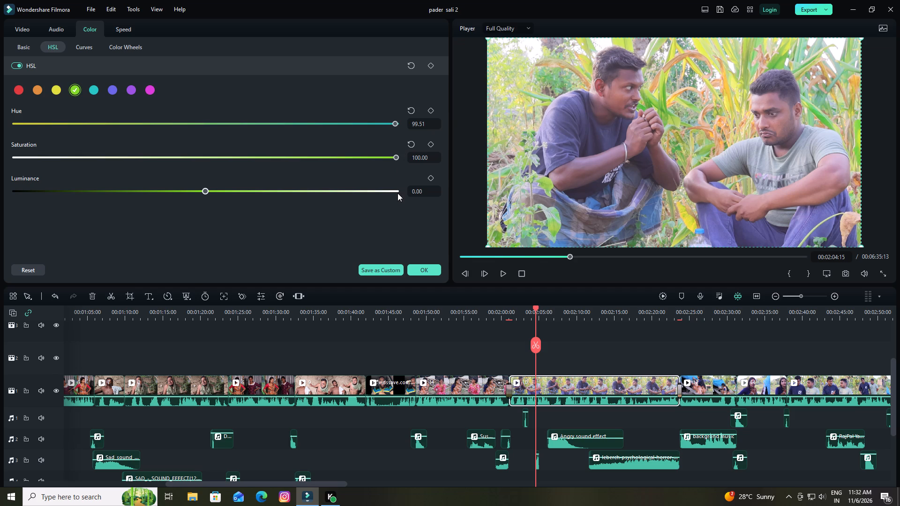
left_click(397, 189)
Add a control point at the midpoint of this clip's white colour curve.
left_click(82, 45)
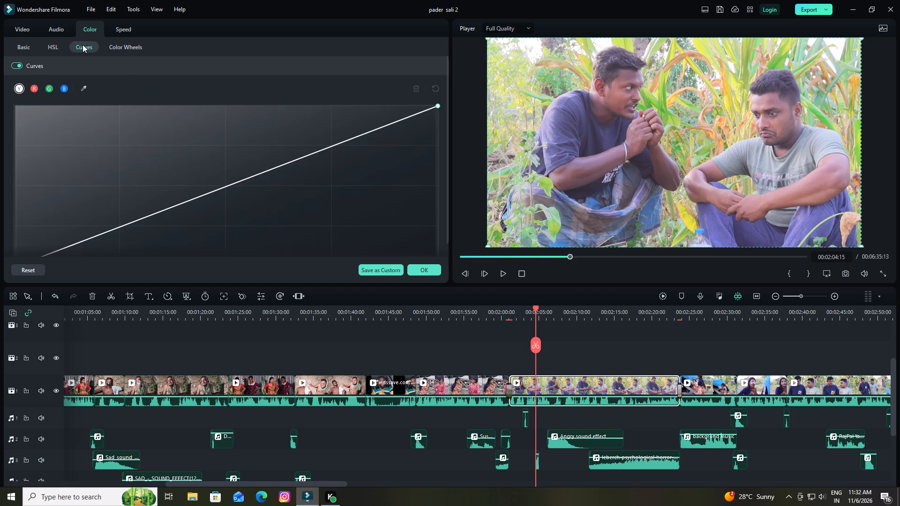
left_click(226, 186)
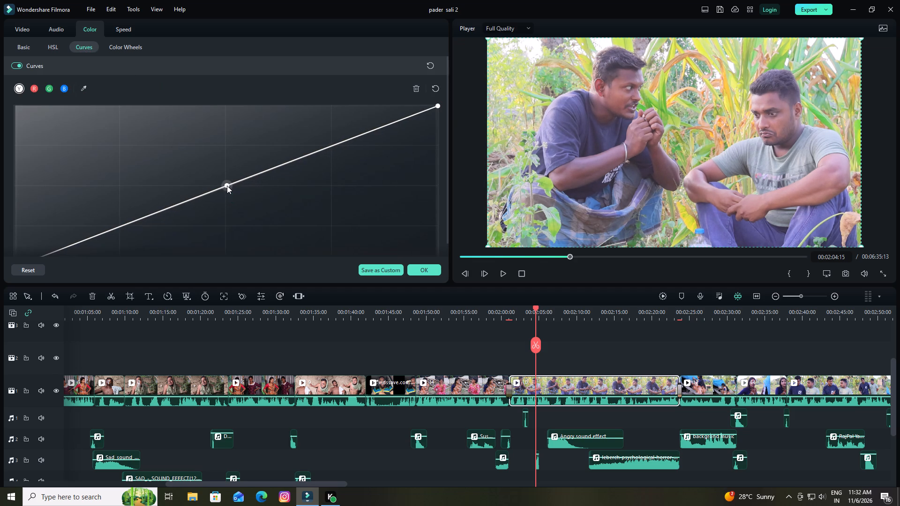
Lower the Shadow value of the two seated men's clip to about -15 in the basic Light settings and apply the settings.
left_click(52, 48)
left_click(19, 48)
scroll(285, 193, "down", 2)
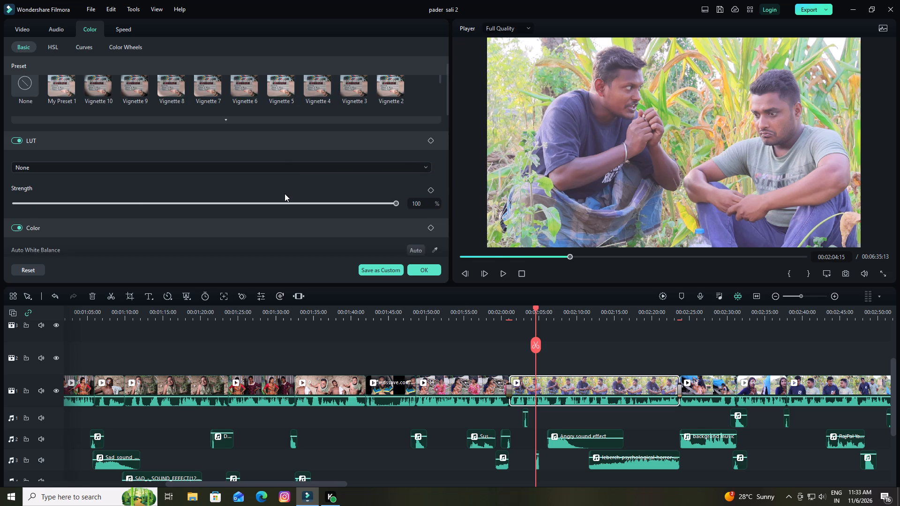
scroll(285, 193, "down", 9)
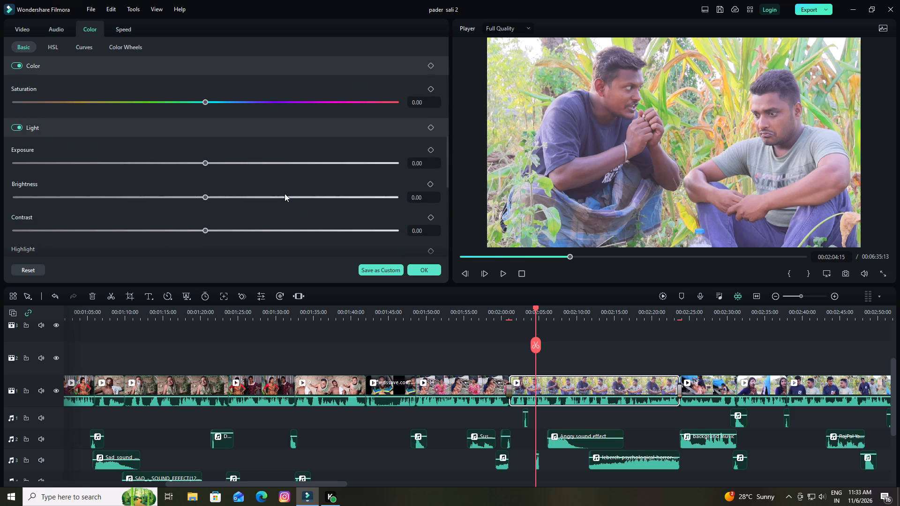
scroll(284, 193, "down", 4)
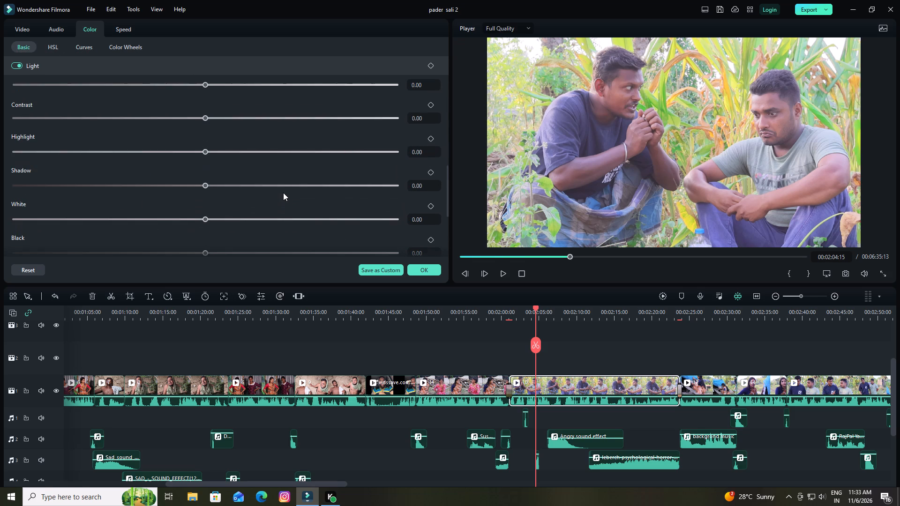
left_click_drag(204, 183, 232, 189)
left_click_drag(233, 189, 232, 190)
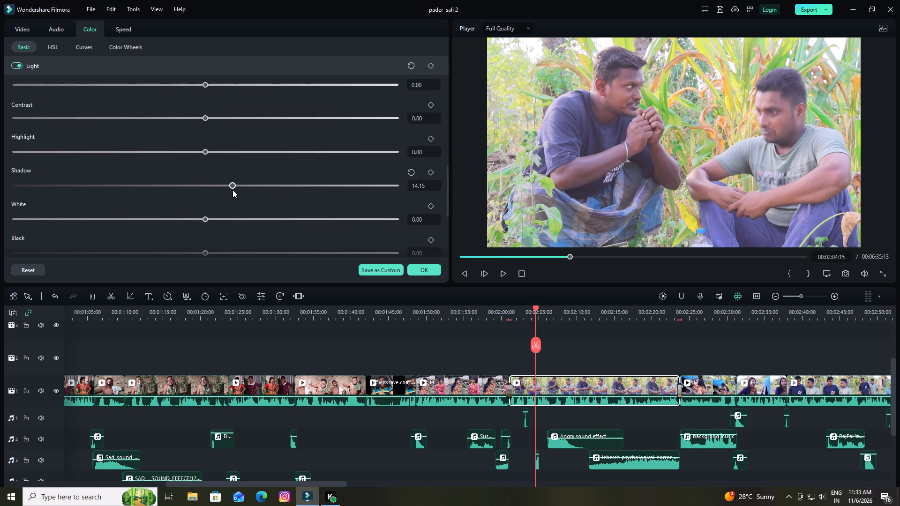
left_click_drag(232, 190, 207, 190)
left_click_drag(233, 183, 174, 191)
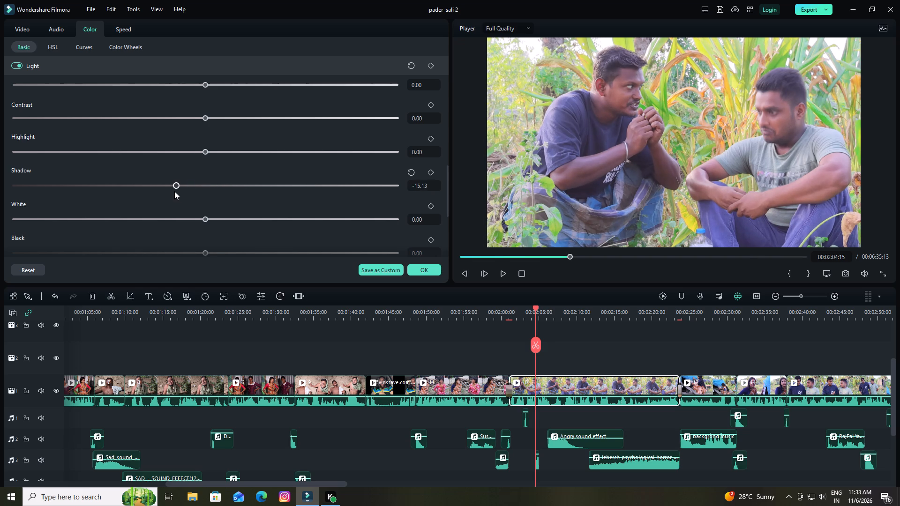
left_click_drag(174, 191, 170, 188)
left_click_drag(170, 188, 177, 188)
scroll(221, 201, "down", 1)
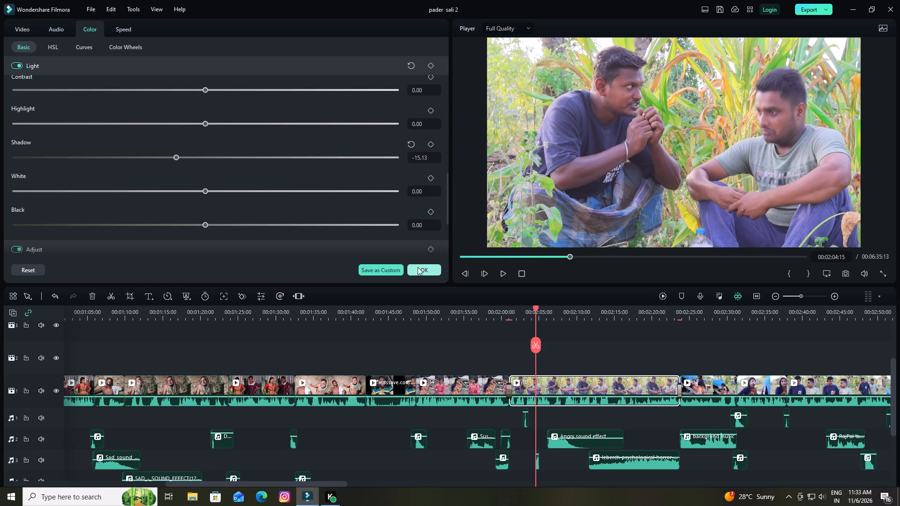
left_click(424, 273)
In HSL, set green Hue and Saturation to 100 and Luminance to maximum for the main-track clip beginning at about 00:02:24.
key("space")
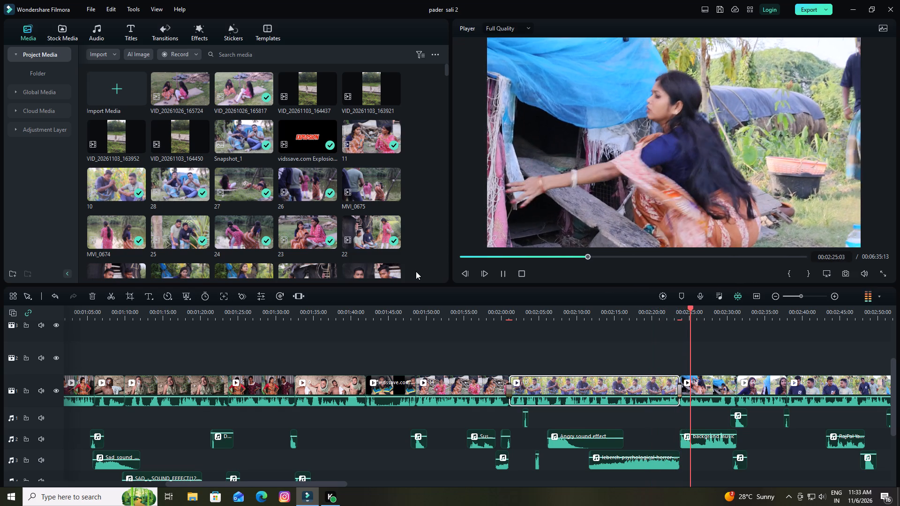
key("space")
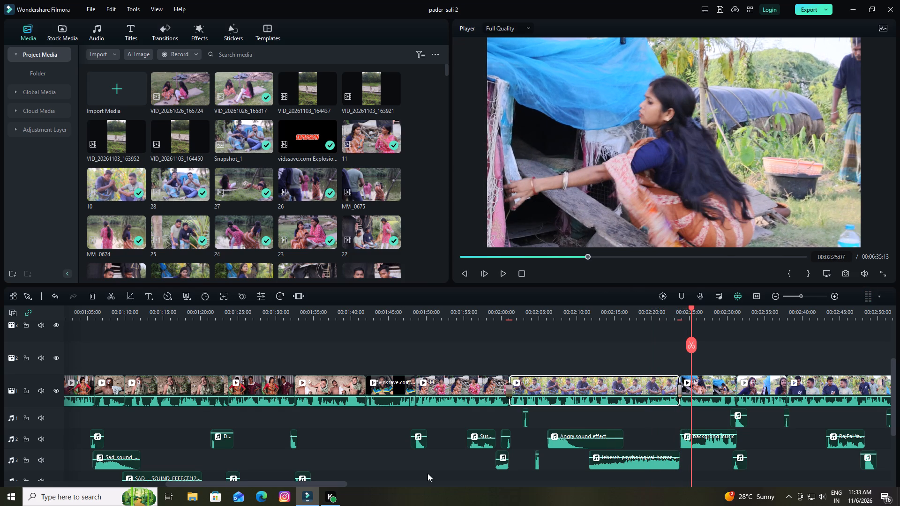
left_click_drag(345, 484, 408, 486)
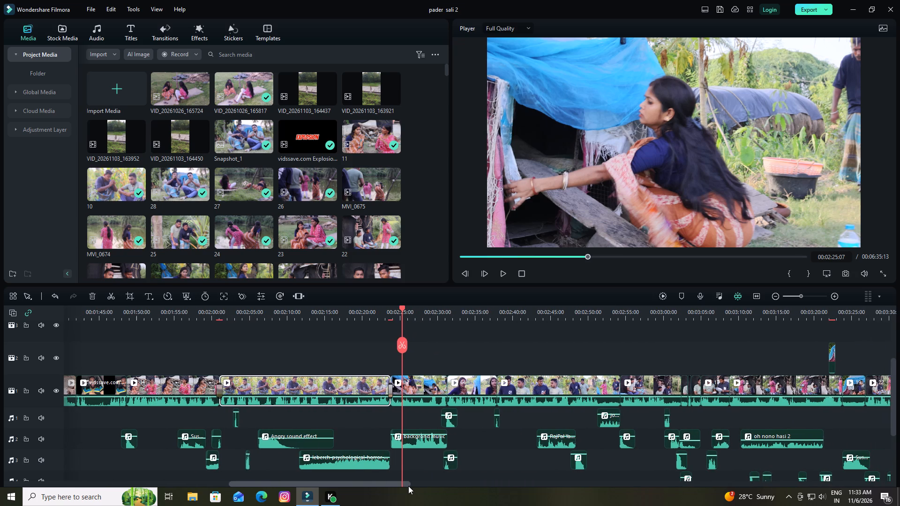
left_click_drag(408, 486, 409, 486)
double_click(414, 387)
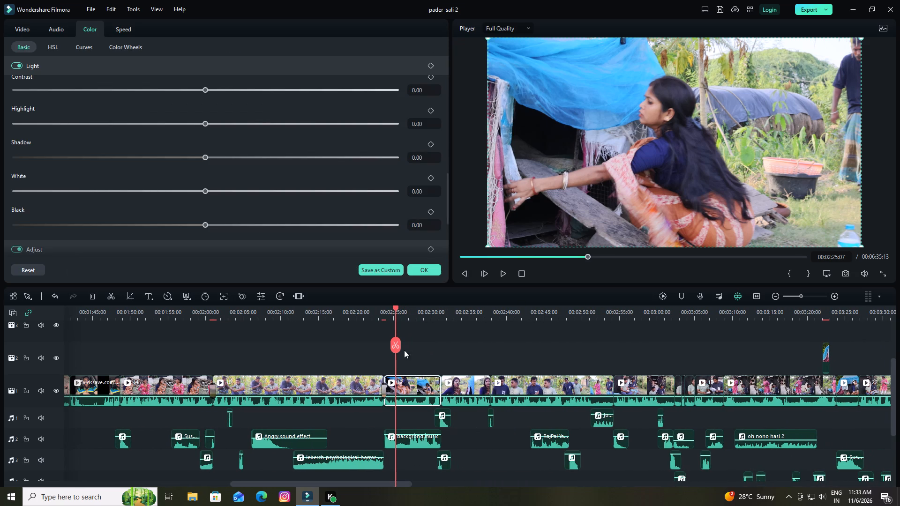
scroll(199, 132, "up", 8)
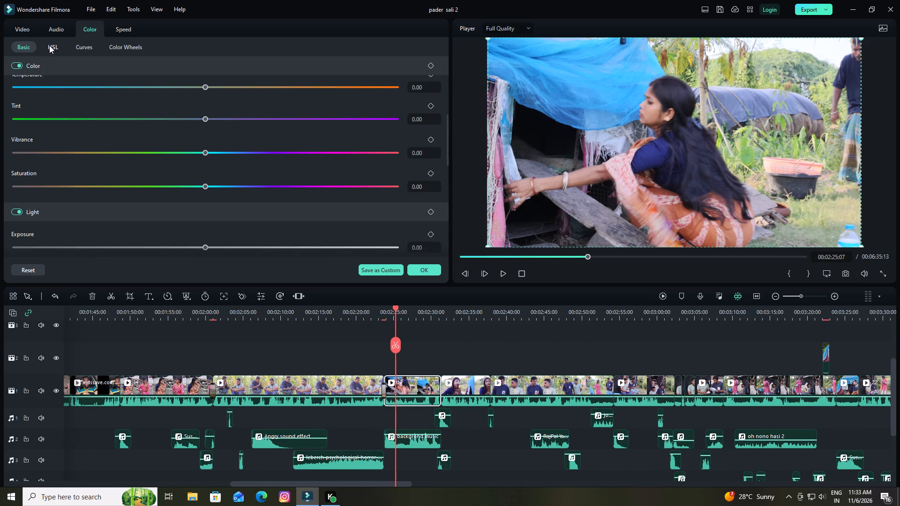
left_click(49, 45)
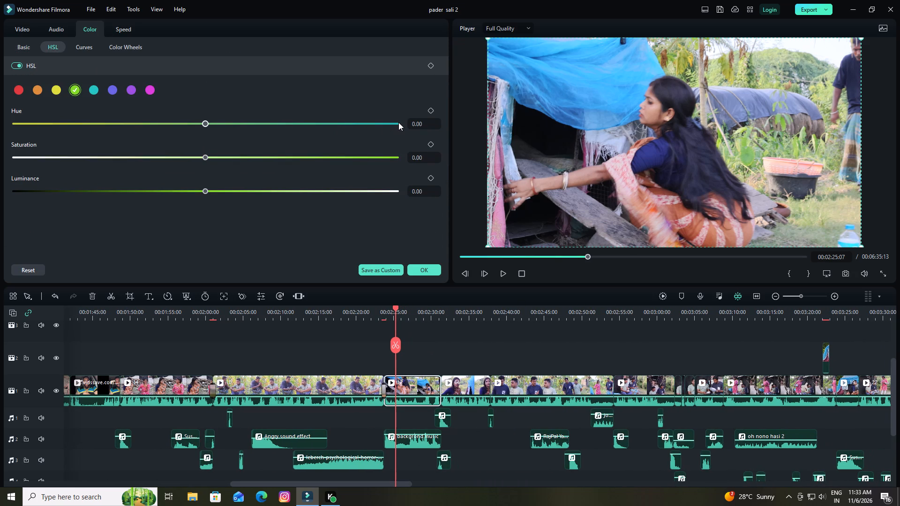
left_click(398, 122)
left_click(397, 157)
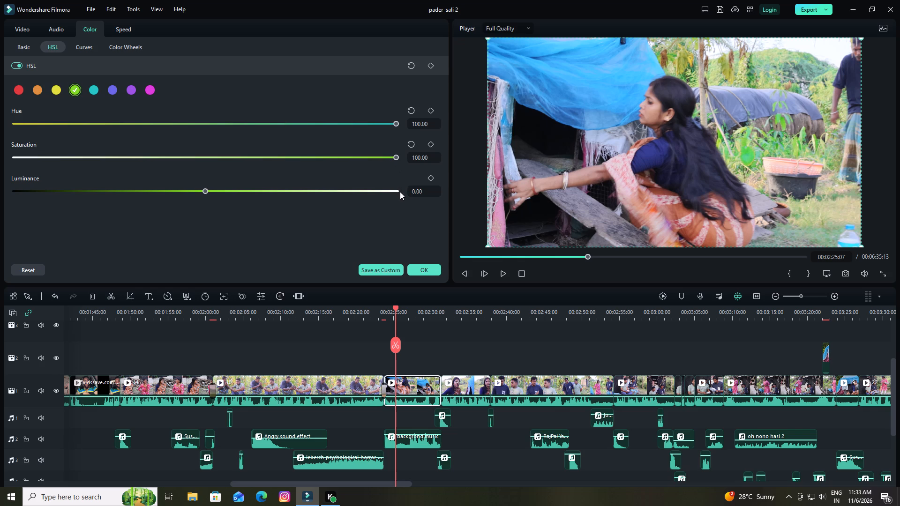
left_click(397, 191)
Slightly raise the midpoint of this clip's white colour curve and apply the settings.
left_click(82, 49)
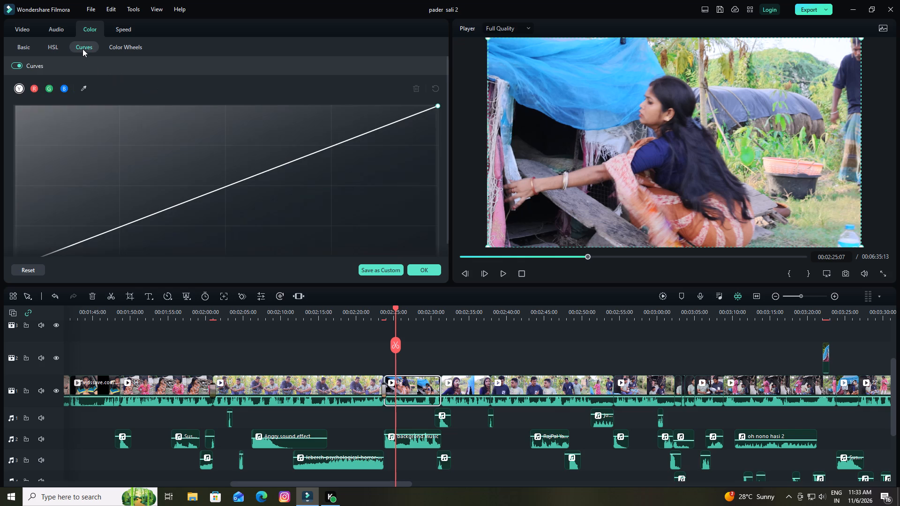
left_click(226, 186)
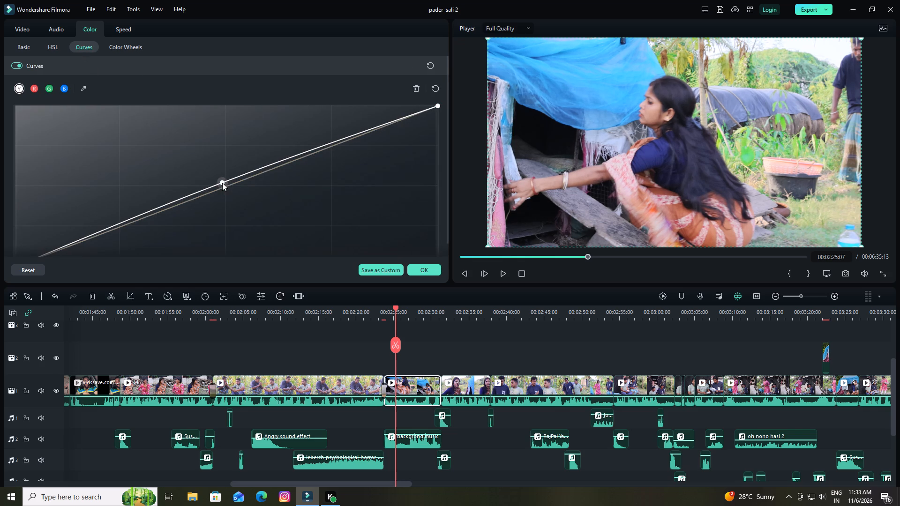
left_click(427, 273)
Slightly raise the midpoint of the white colour curve on the main-track clip beginning at about 00:02:31.
key("space")
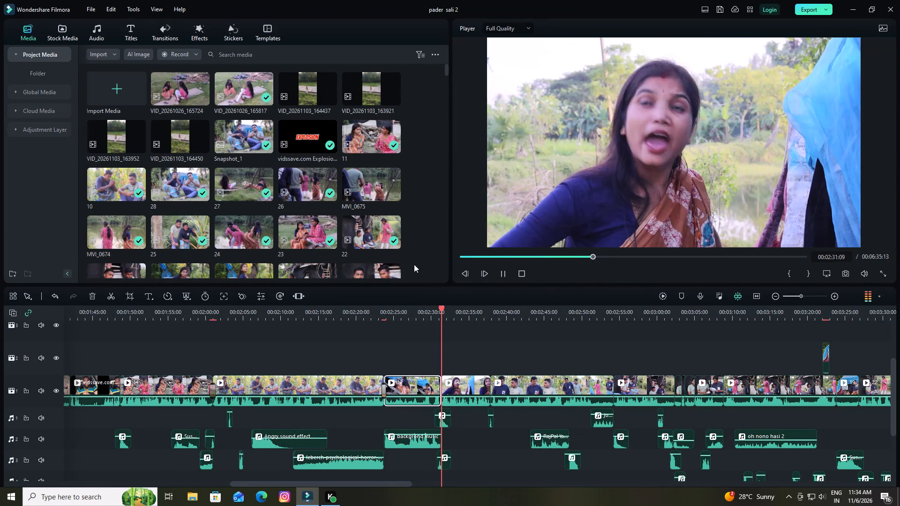
key("space")
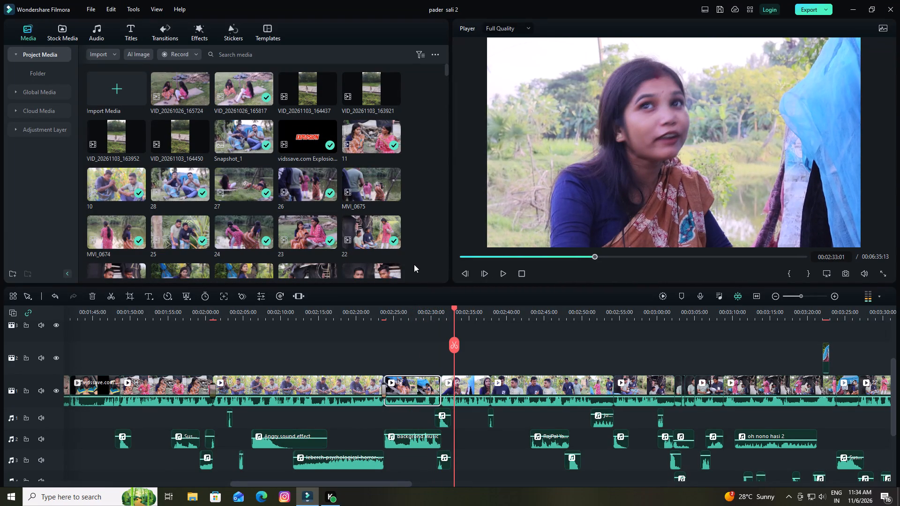
double_click(470, 381)
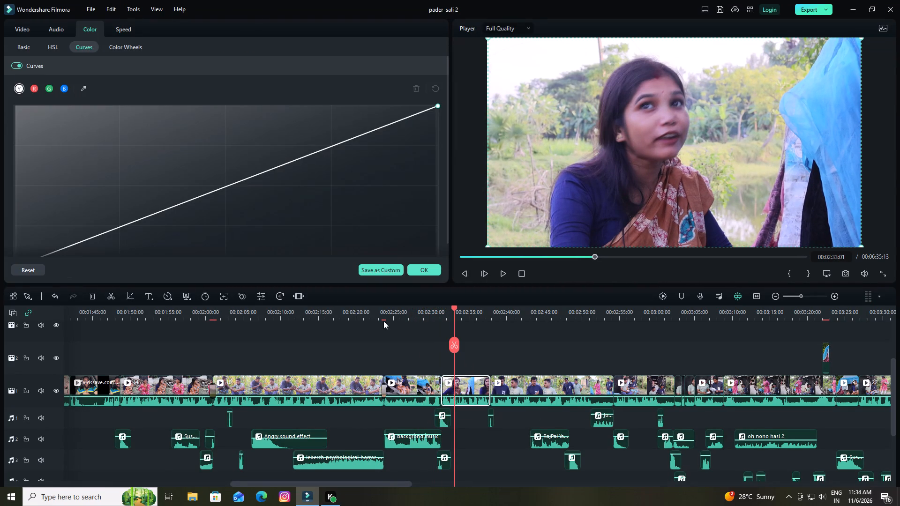
left_click_drag(226, 187, 224, 183)
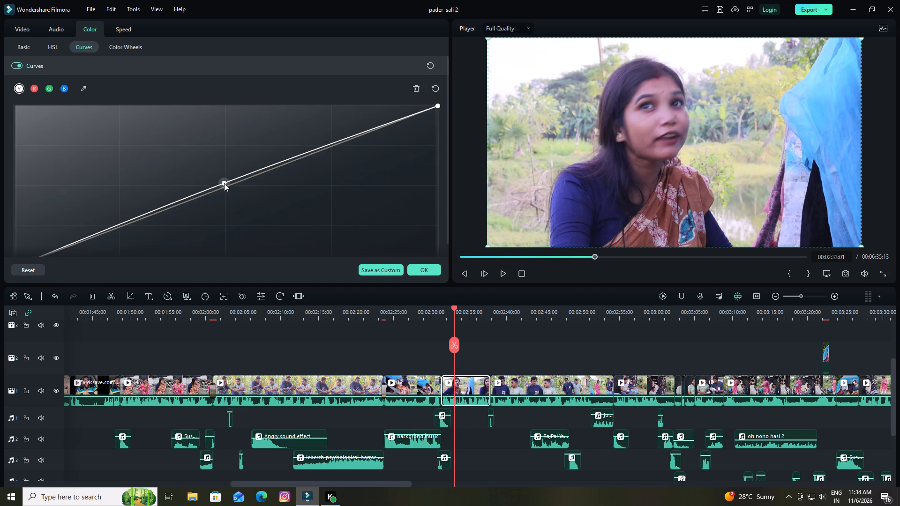
left_click_drag(224, 183, 224, 181)
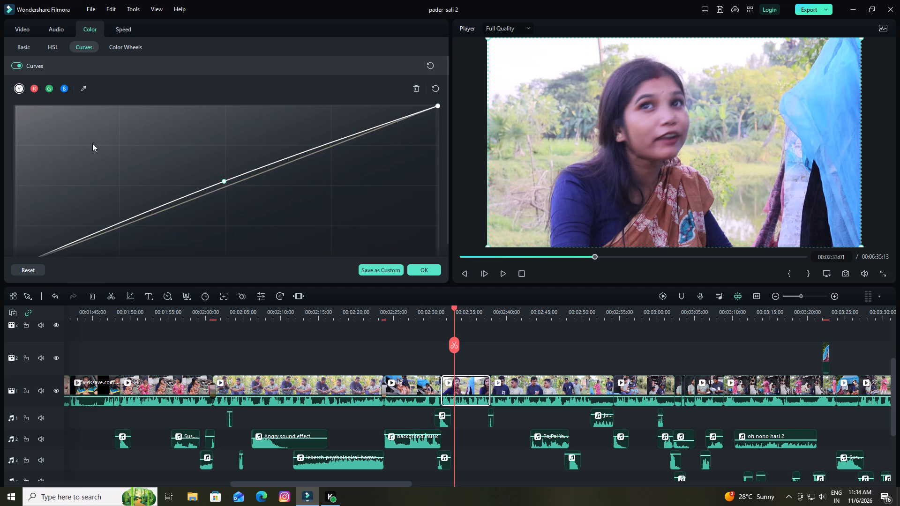
Set the green Hue, Saturation and Luminance to 100 in HSL for this clip and apply the settings.
left_click(53, 47)
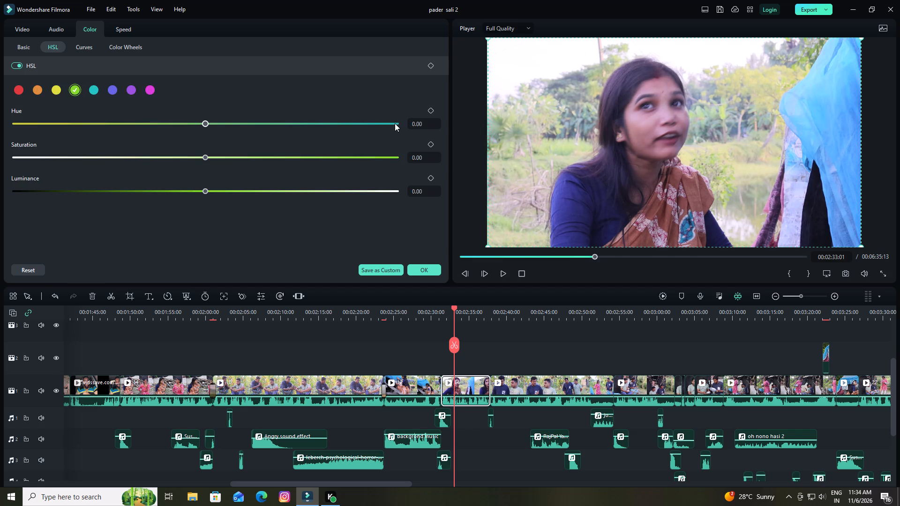
left_click(397, 123)
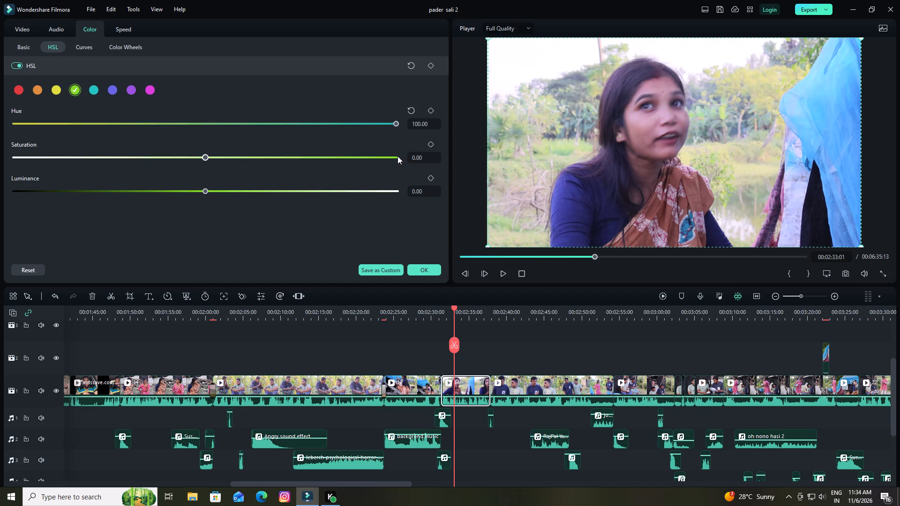
left_click(397, 156)
left_click(397, 191)
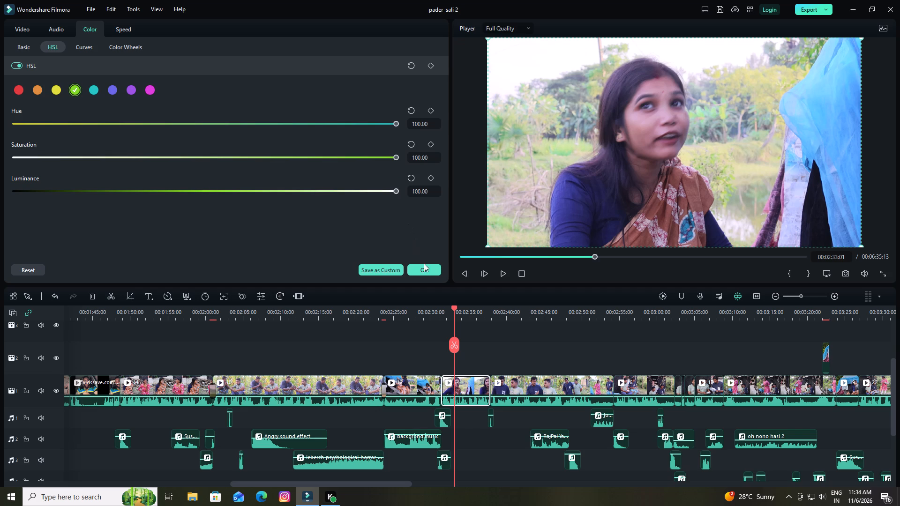
left_click(427, 273)
Set the green Hue, Saturation and Luminance to 100 in HSL for the main-track clip beginning at about 00:02:38 and apply the settings.
key("space")
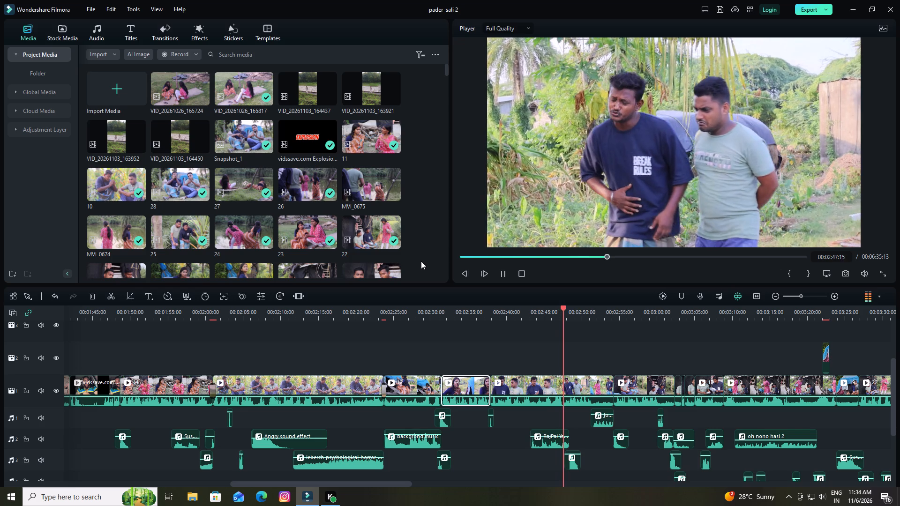
key("space")
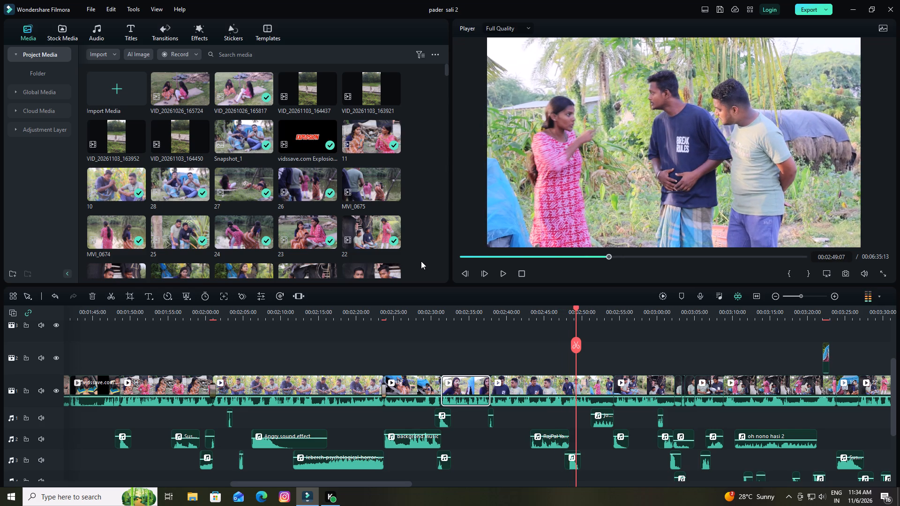
double_click(536, 389)
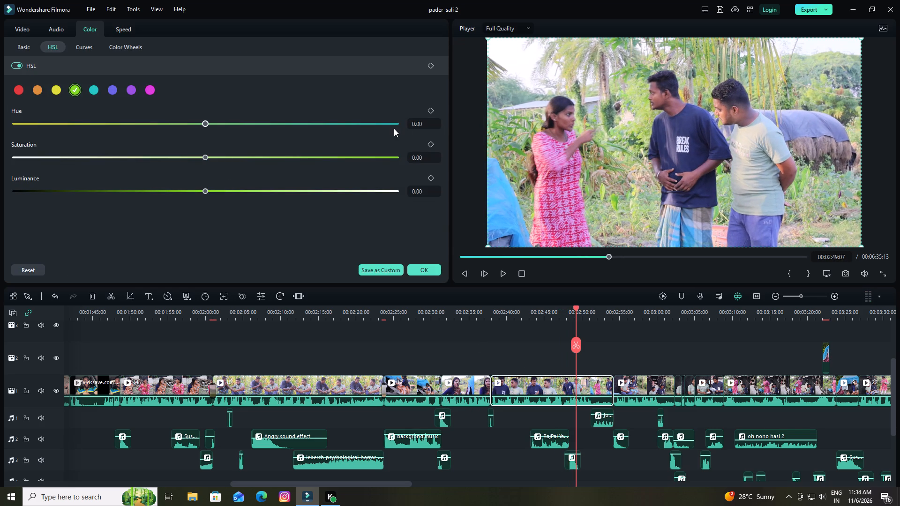
left_click(398, 124)
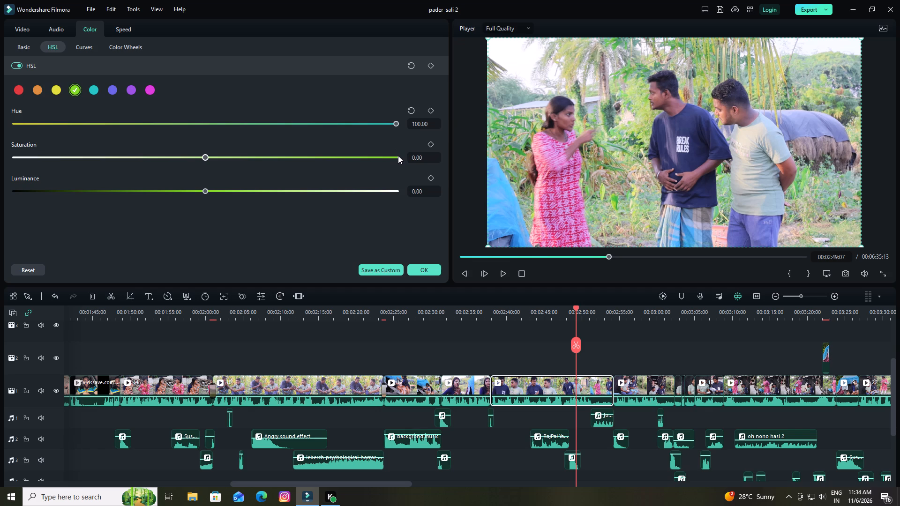
left_click(398, 156)
left_click(397, 191)
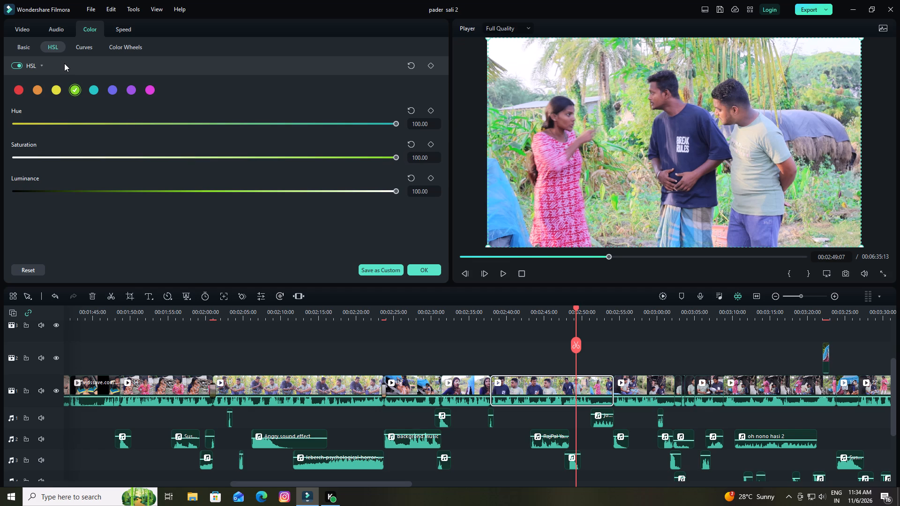
left_click(418, 274)
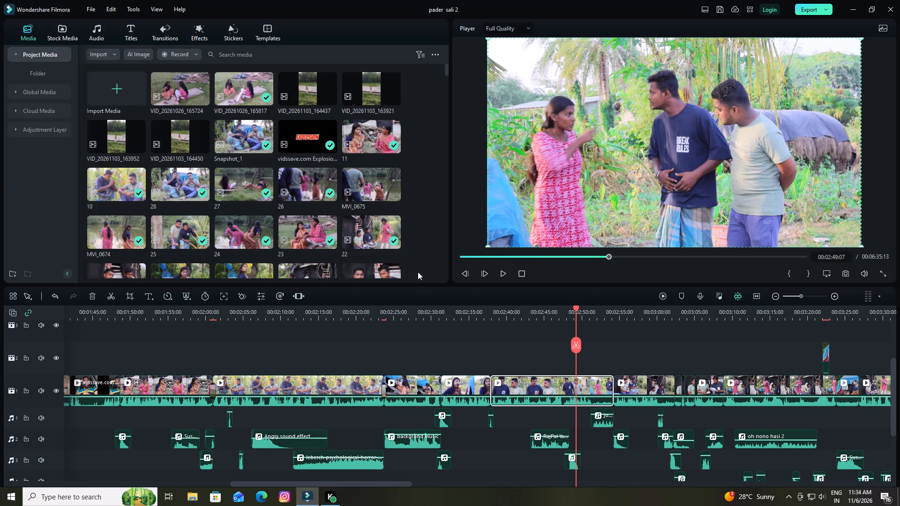
Set the green Hue, Saturation and Luminance to 100 in HSL for the main-track clip beginning at about 00:02:54.
key("space")
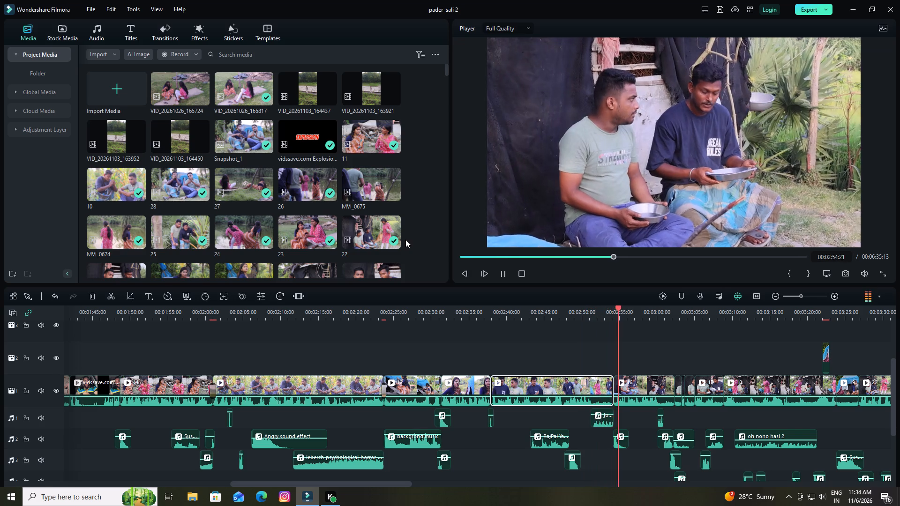
key("space")
double_click(649, 387)
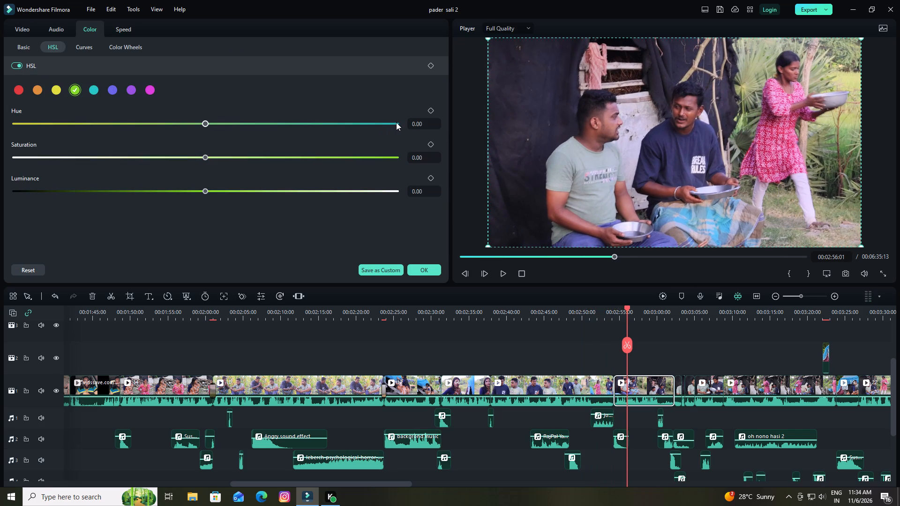
left_click(397, 123)
left_click(397, 156)
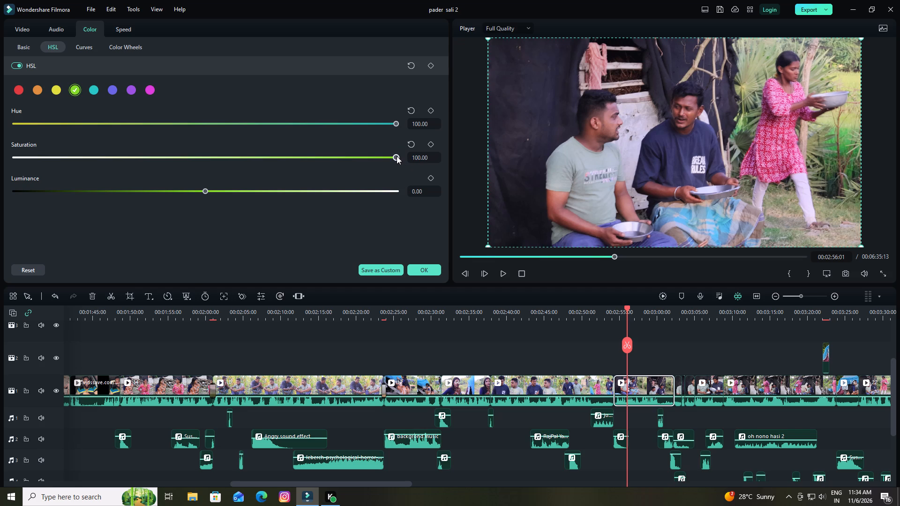
left_click(397, 191)
Slightly raise the midpoint of this clip's white colour curve and apply the settings.
left_click(86, 50)
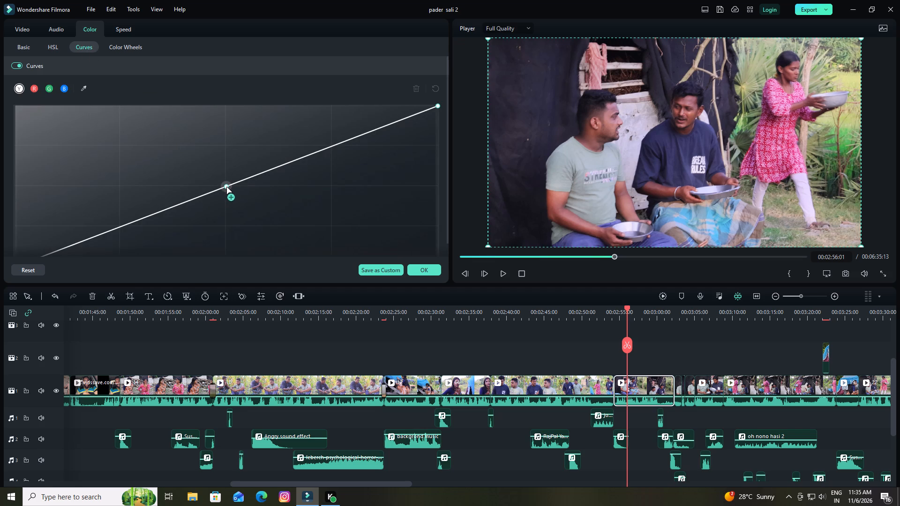
left_click_drag(226, 186, 223, 178)
left_click(421, 269)
Slightly raise the midpoint of the white colour curve on the short main-track clip beginning at about 00:03:02 and apply it.
key("space")
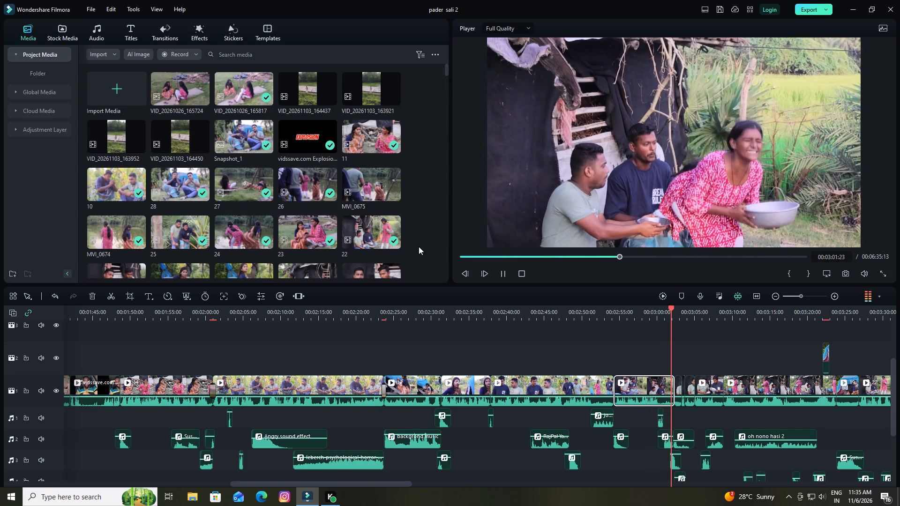
key("space")
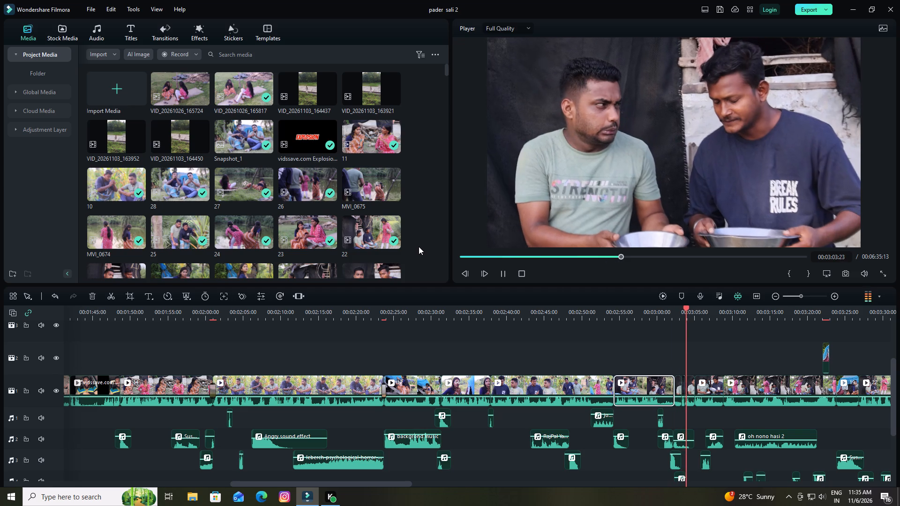
double_click(677, 387)
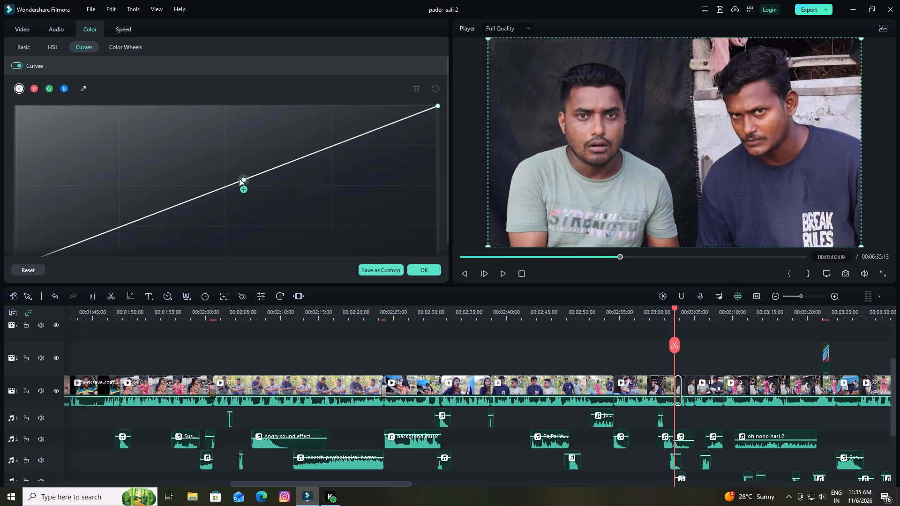
left_click_drag(224, 186, 222, 181)
left_click(433, 272)
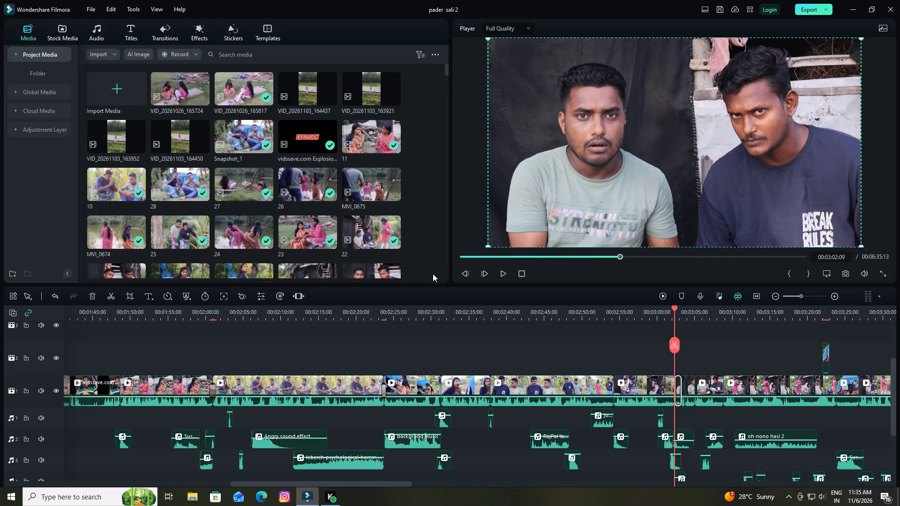
Slightly raise the midpoint of the white colour curve on the short main-track clip beginning just before 00:03:04 and apply it.
key("space")
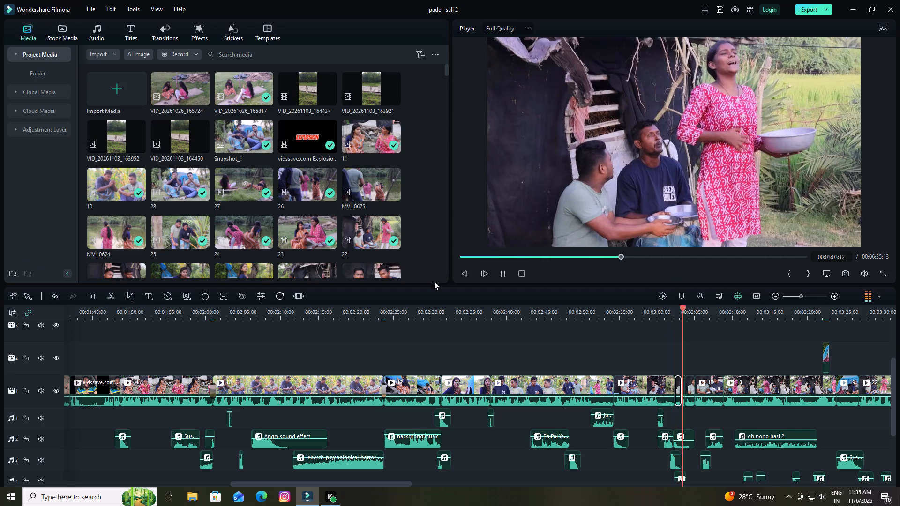
key("space")
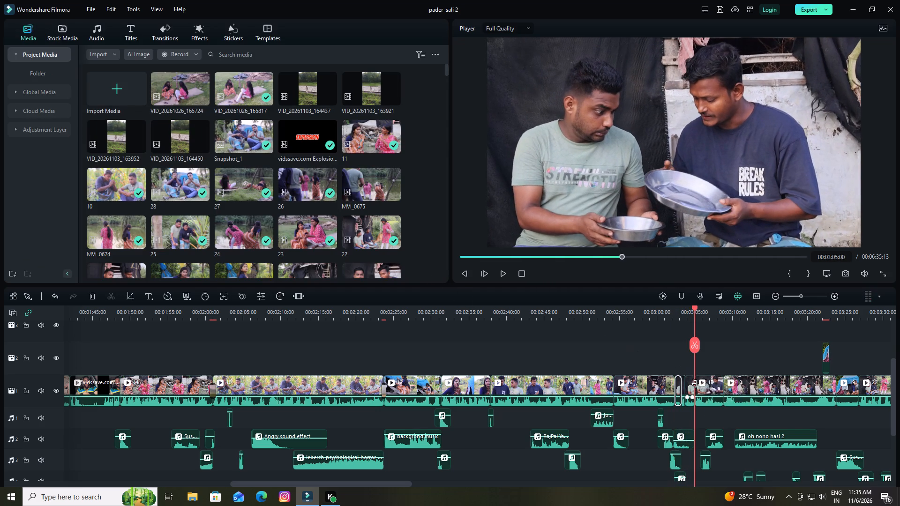
double_click(689, 386)
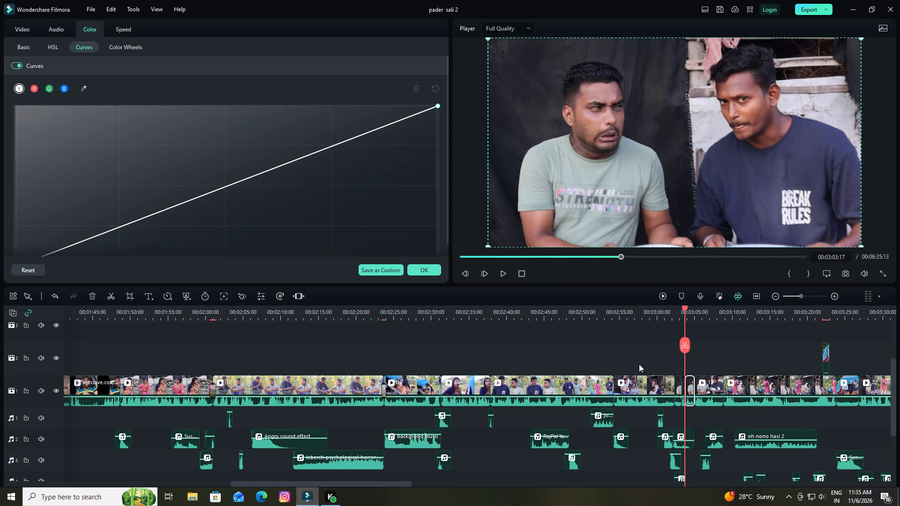
left_click_drag(226, 187, 224, 185)
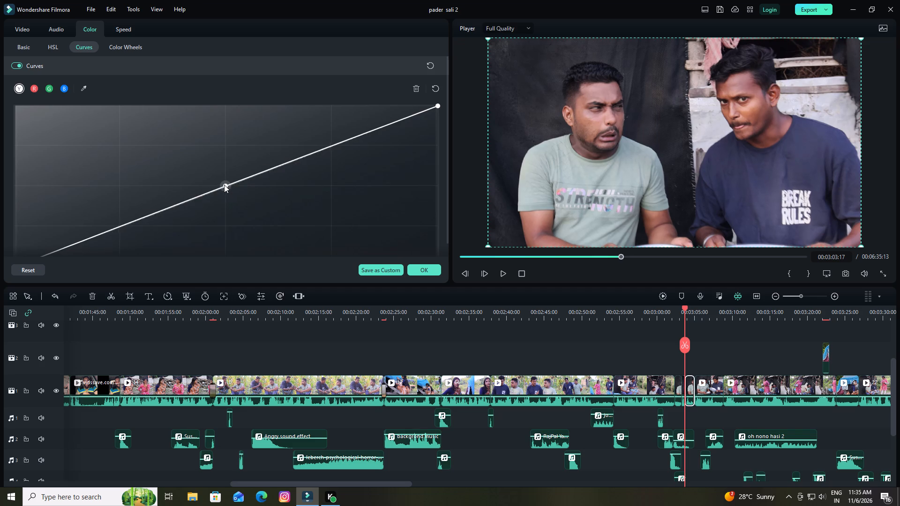
left_click_drag(224, 185, 224, 180)
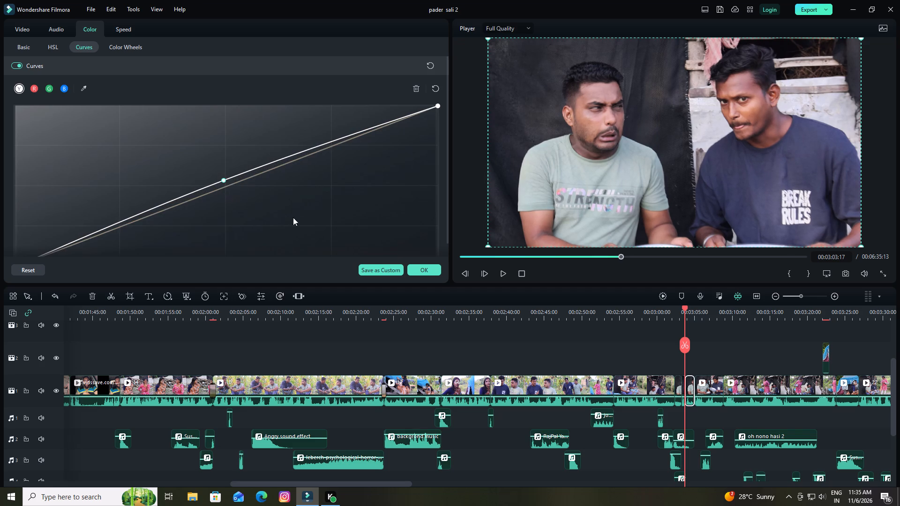
left_click(433, 272)
Slightly raise the midpoint of the white colour curve on the main-track clip beginning at about 00:03:05 and apply it.
key("space")
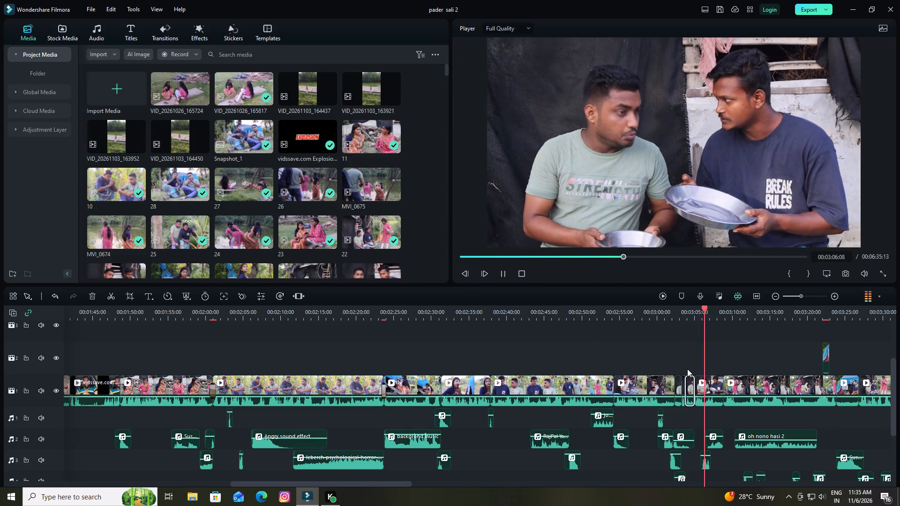
key("space")
double_click(714, 389)
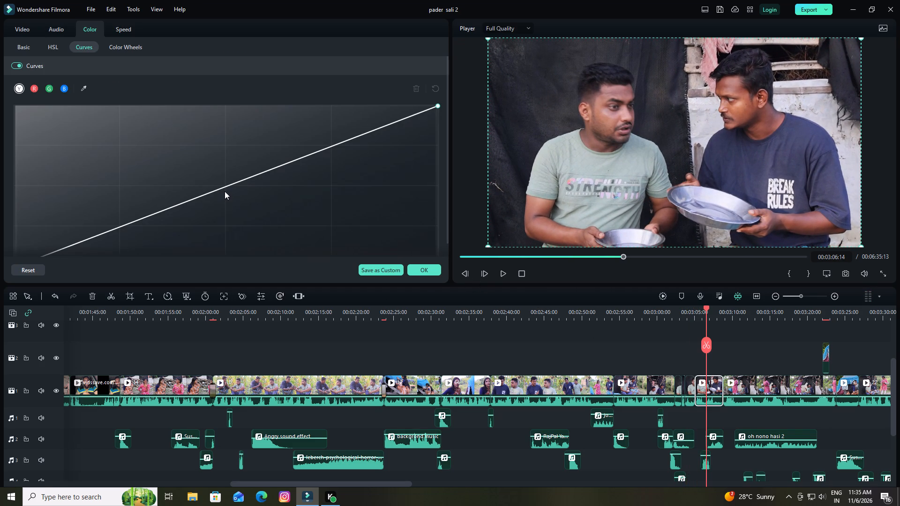
left_click_drag(225, 188, 223, 180)
left_click(427, 272)
Slightly raise the midpoint of the white colour curve on the main-track clip beginning at about 00:03:09.
key("space")
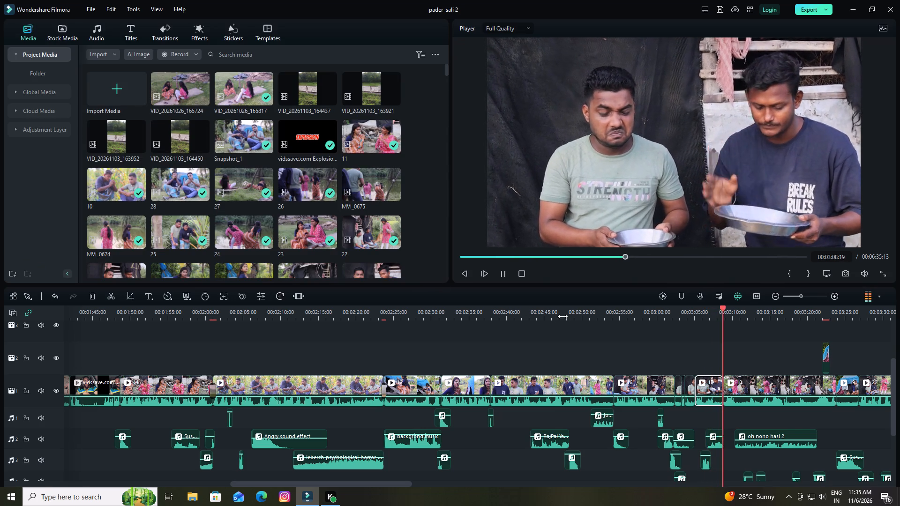
key("space")
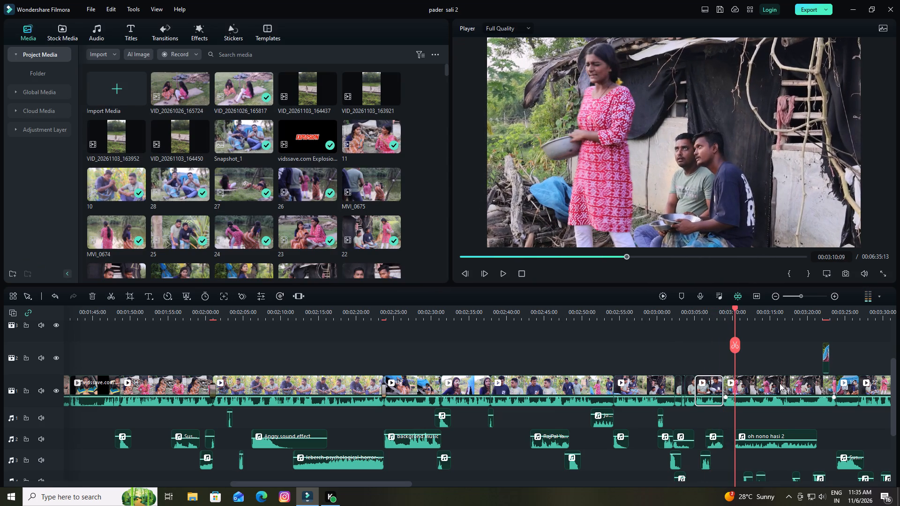
double_click(780, 383)
left_click_drag(225, 185, 225, 185)
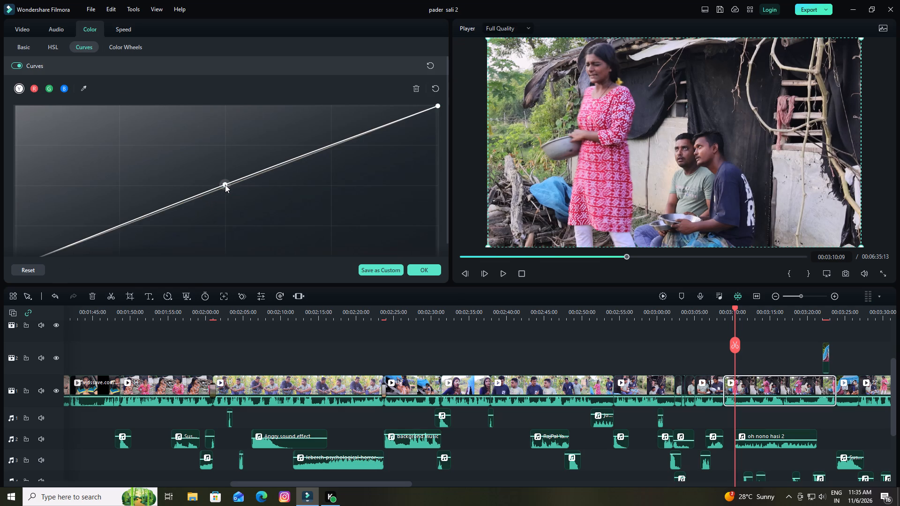
left_click_drag(225, 185, 223, 180)
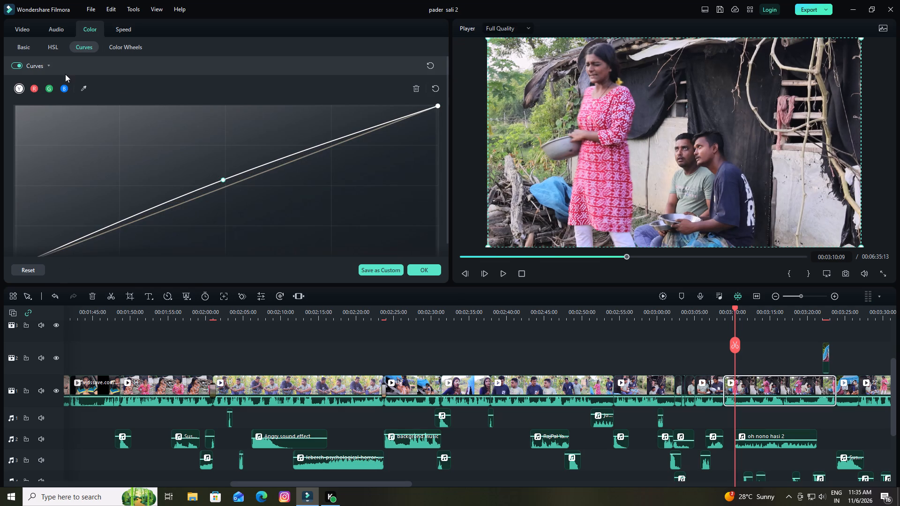
Set the green Hue, Saturation and Luminance to 100 in HSL for this clip and apply the settings.
left_click(51, 48)
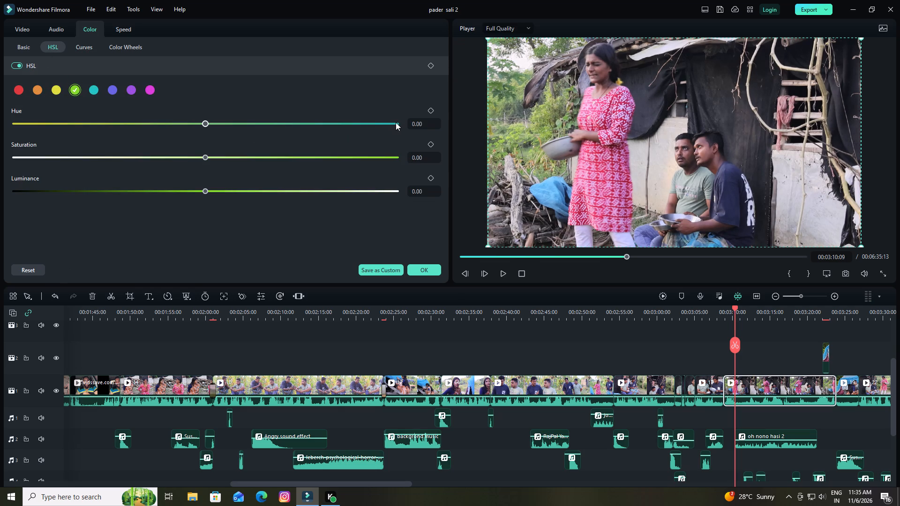
left_click(397, 123)
left_click(397, 155)
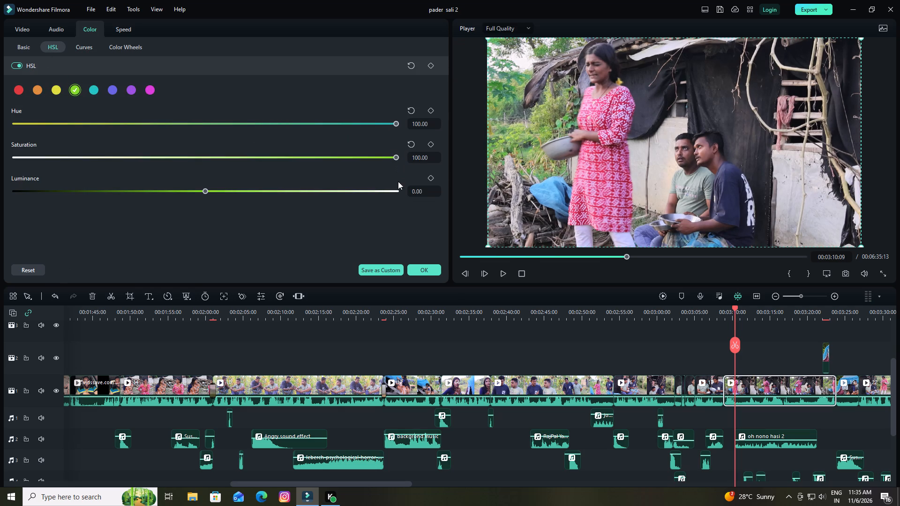
left_click(398, 190)
left_click(425, 270)
Set green Hue, Saturation and Luminance to 100 in HSL for the overlay clip at about 00:03:22 and apply.
key("space")
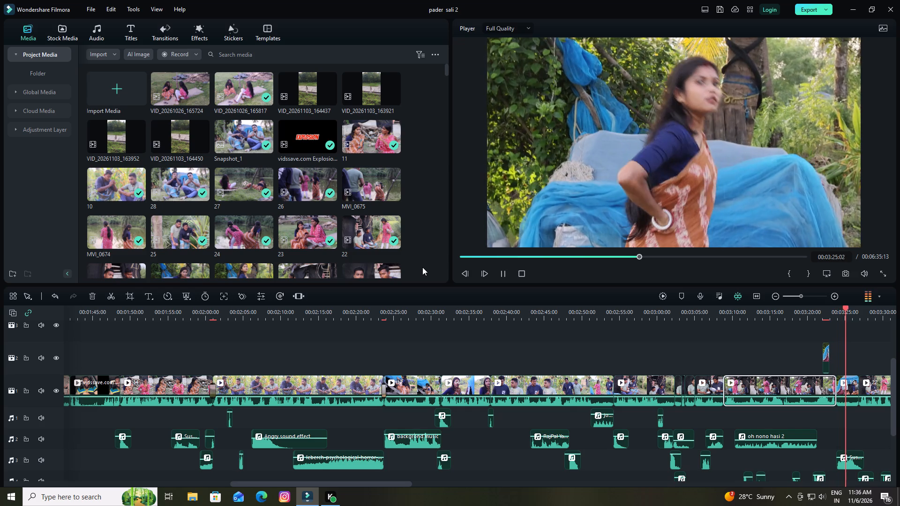
key("space")
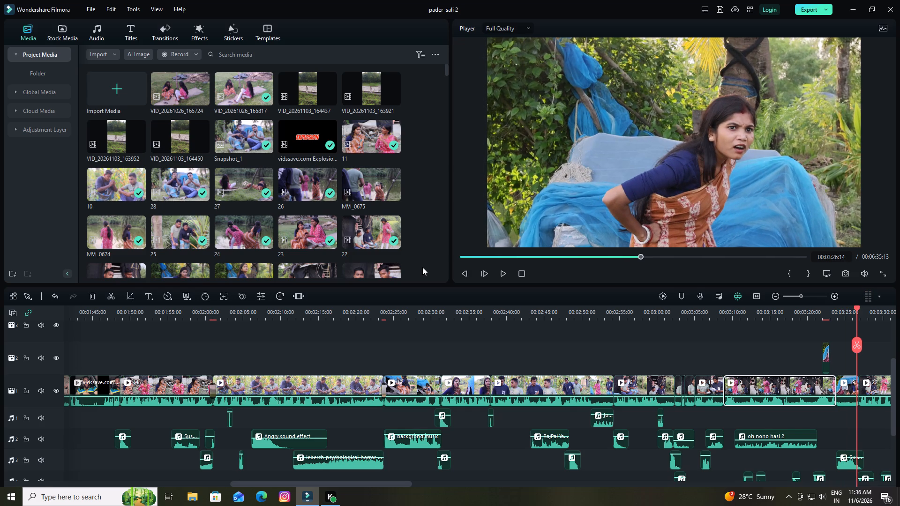
left_click_drag(390, 481, 495, 480)
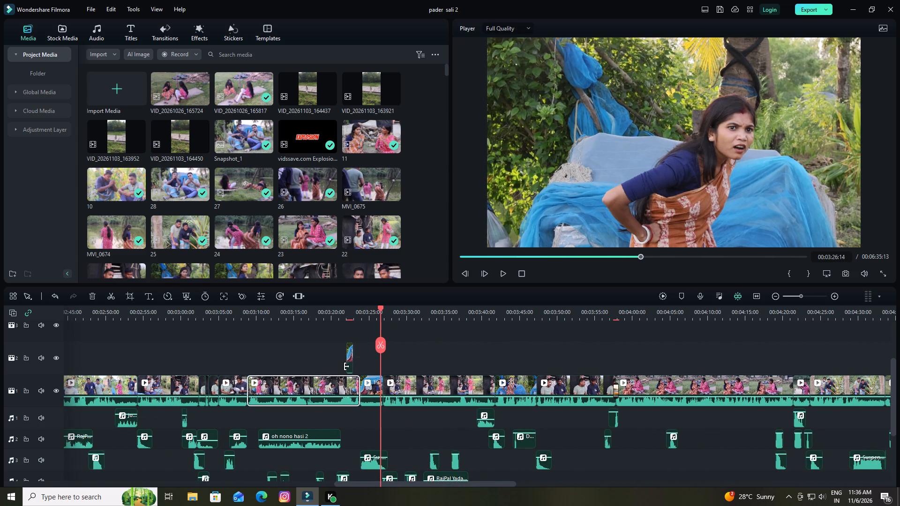
double_click(350, 357)
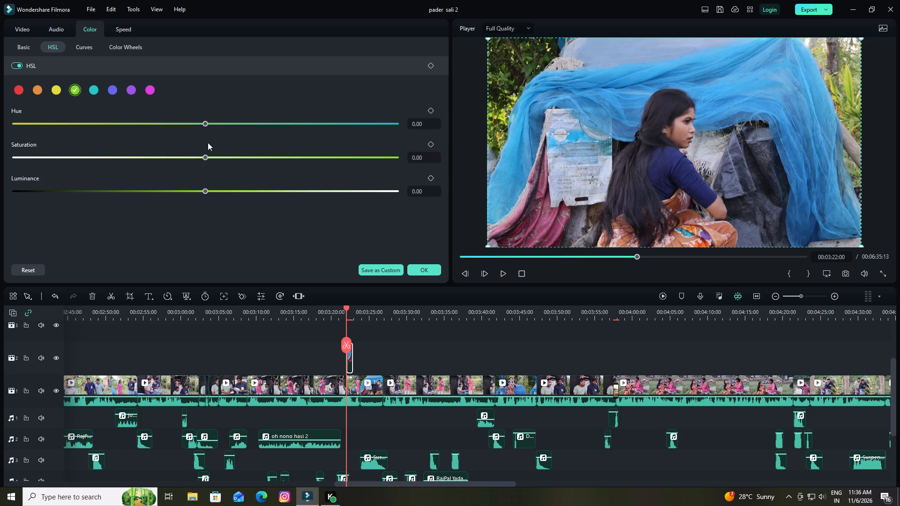
left_click(397, 122)
left_click(398, 156)
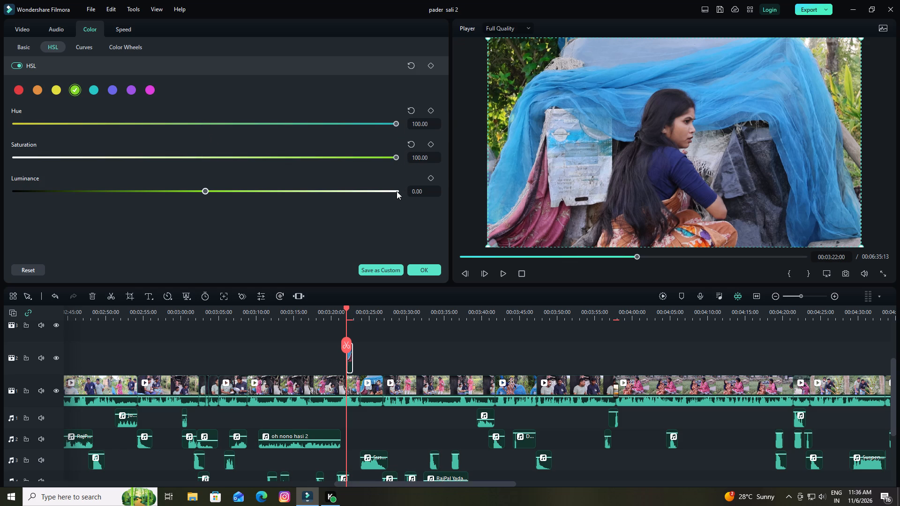
left_click(397, 191)
left_click(428, 268)
Set green Hue, Saturation and Luminance to 100 in HSL for the short main-track clip beginning at about 00:03:24 and apply.
double_click(375, 389)
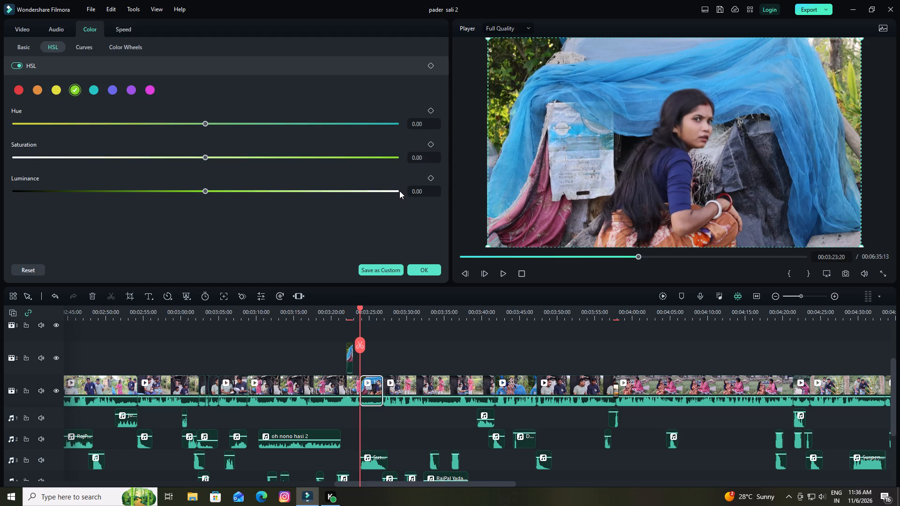
left_click(397, 191)
left_click(397, 156)
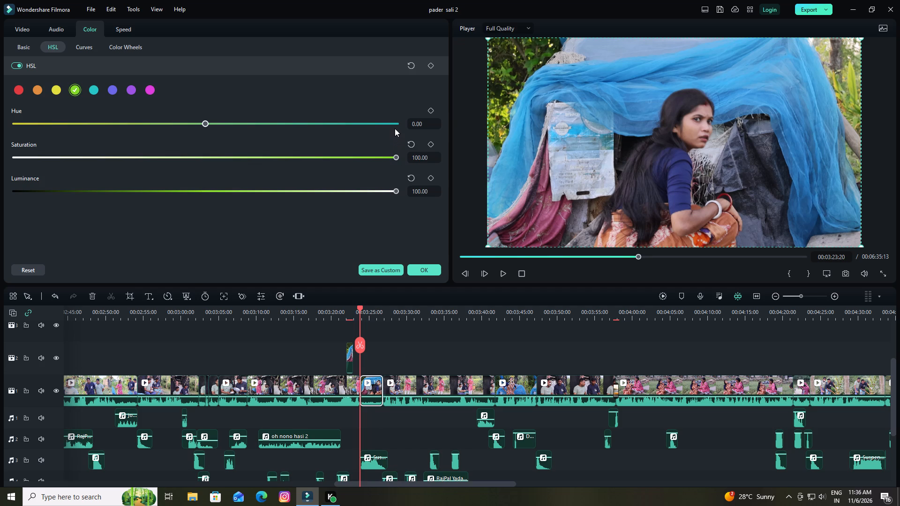
left_click(397, 123)
left_click(425, 272)
Set green Hue, Saturation and Luminance to 100 in HSL for the main-track clip beginning at about 00:03:27.
key("space")
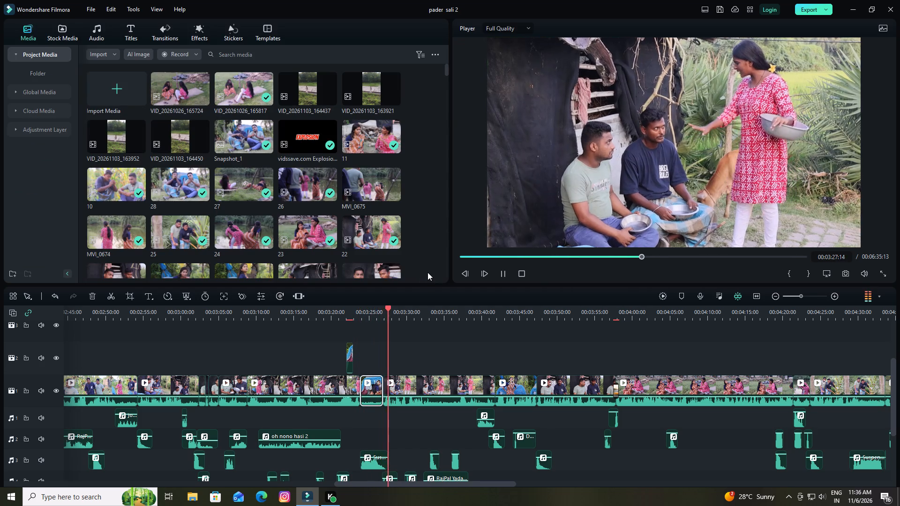
key("space")
double_click(438, 394)
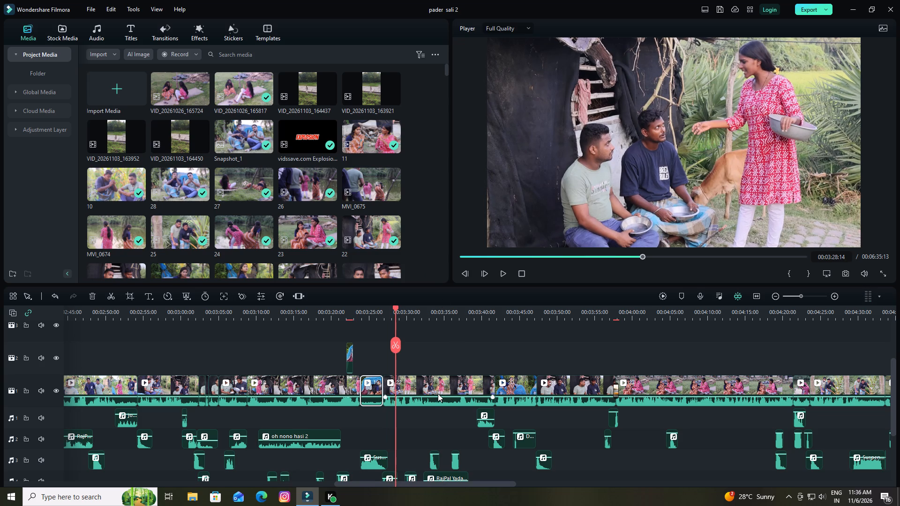
left_click(398, 191)
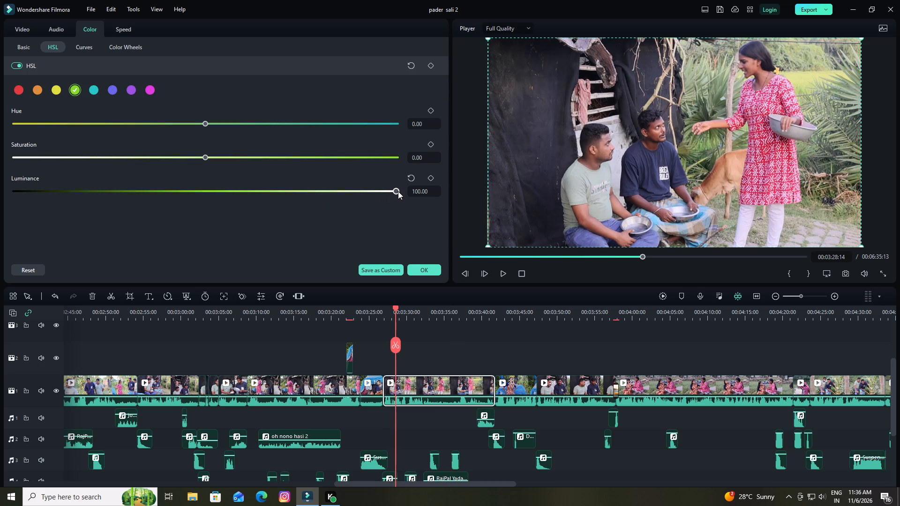
left_click(397, 158)
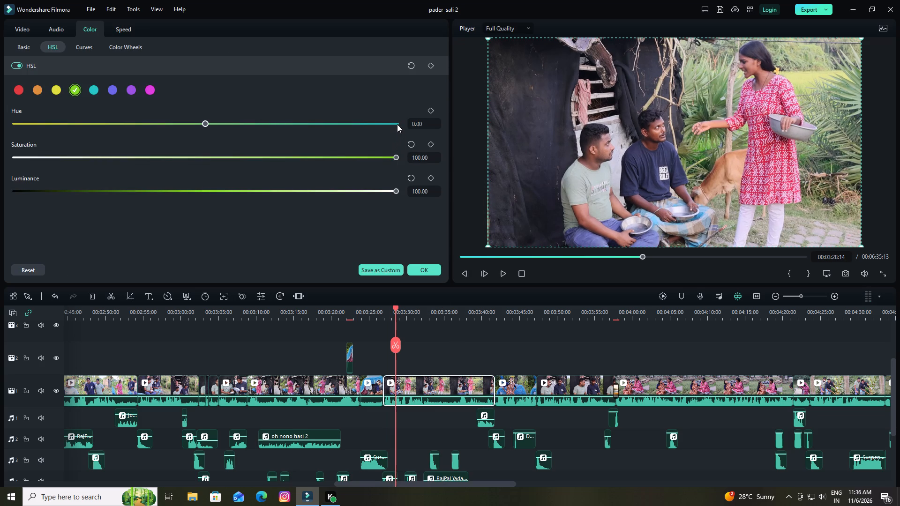
left_click(397, 124)
Slightly raise the midpoint of this clip's white colour curve, apply it and play through to the following clip.
left_click(85, 49)
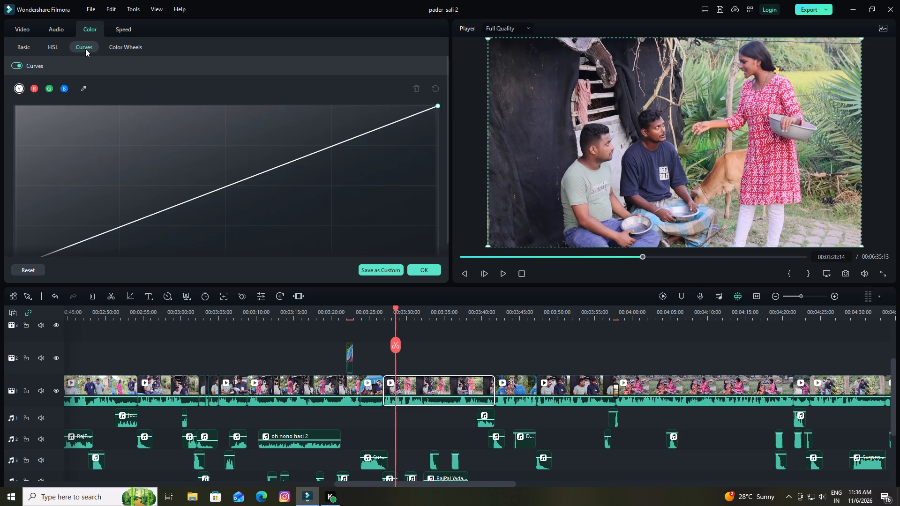
left_click_drag(226, 186, 221, 174)
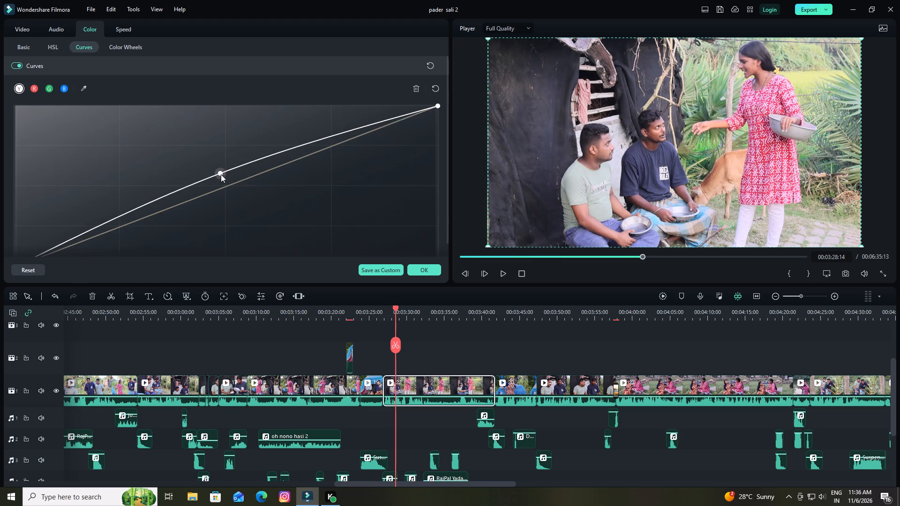
left_click_drag(221, 174, 221, 180)
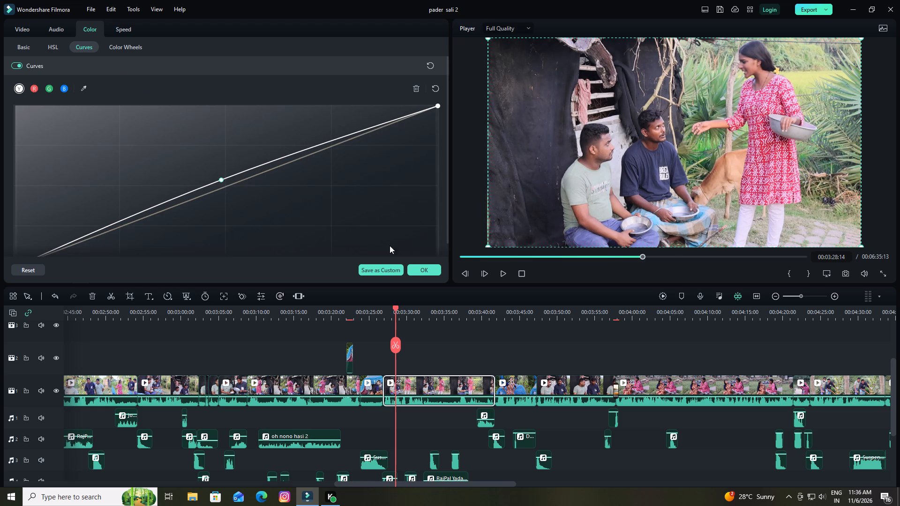
left_click(423, 269)
key("space")
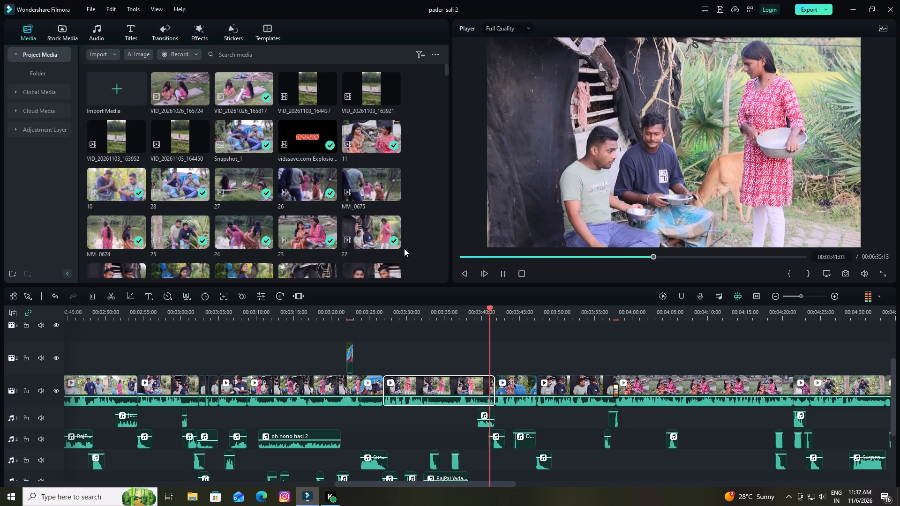
key("space")
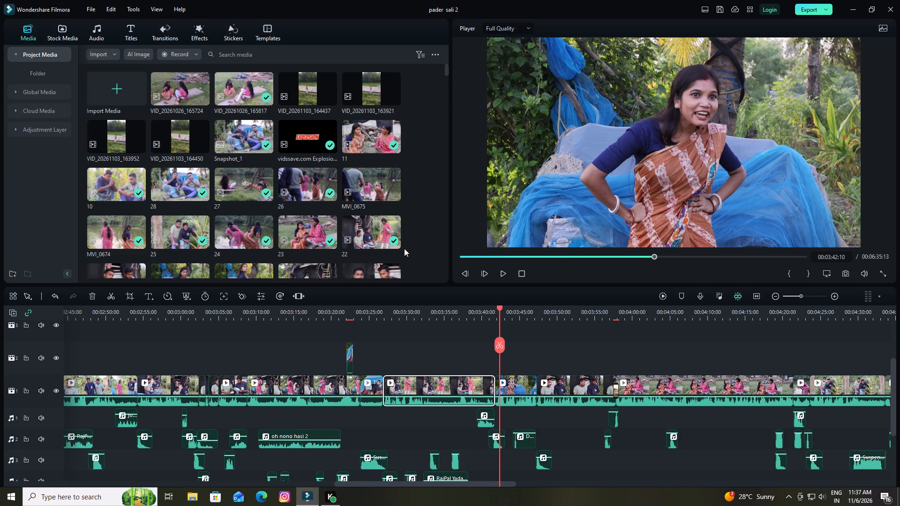
Save the project.
key("ctrl+s")
Slightly raise the midpoint of the white colour curve on the main-track clip beginning at about 00:03:42.
double_click(516, 383)
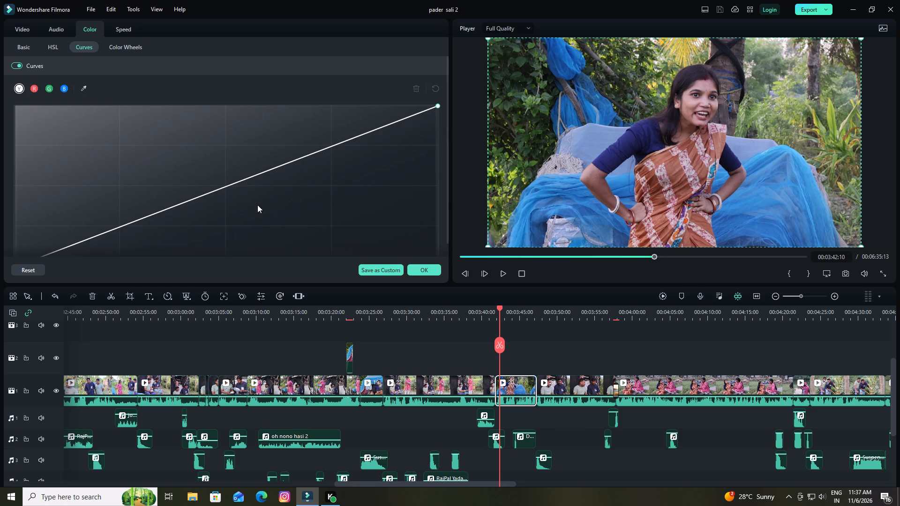
left_click_drag(226, 186, 225, 182)
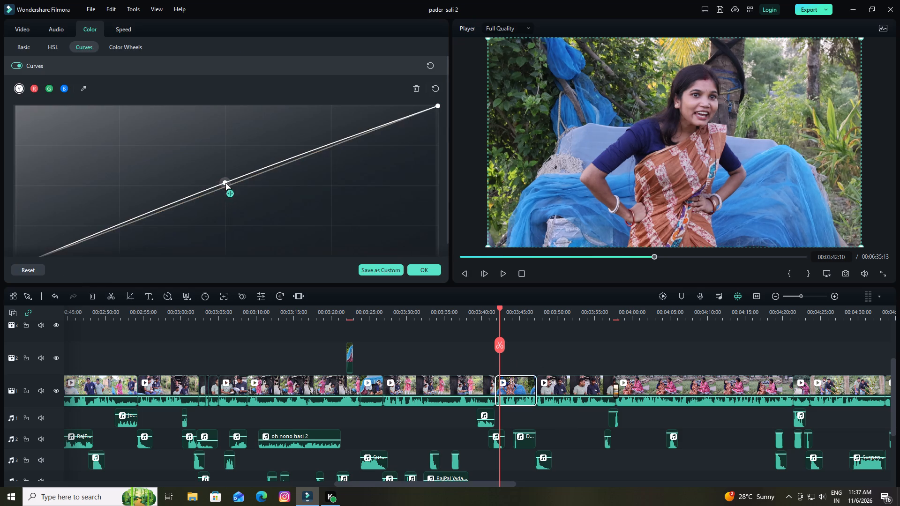
left_click_drag(225, 182, 222, 180)
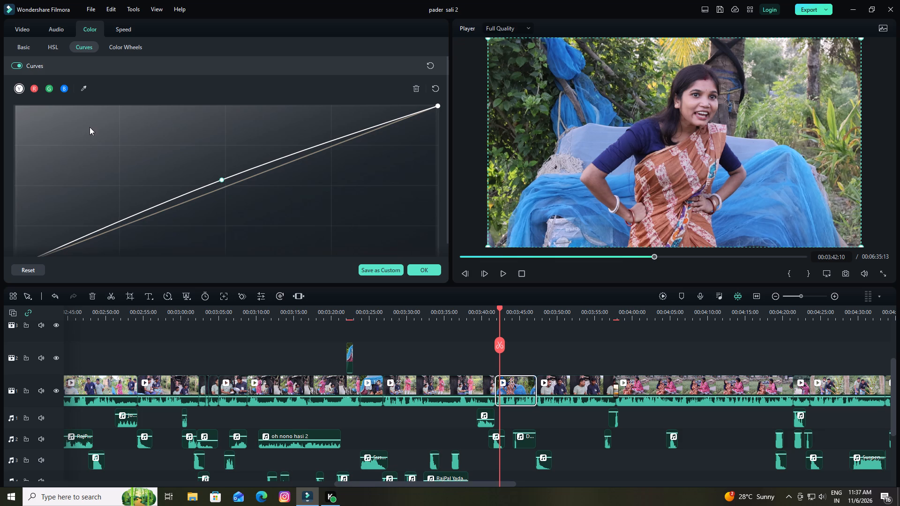
Set the green Hue, Saturation and Luminance to 100 in HSL for this clip and apply the settings.
left_click(51, 46)
left_click(397, 123)
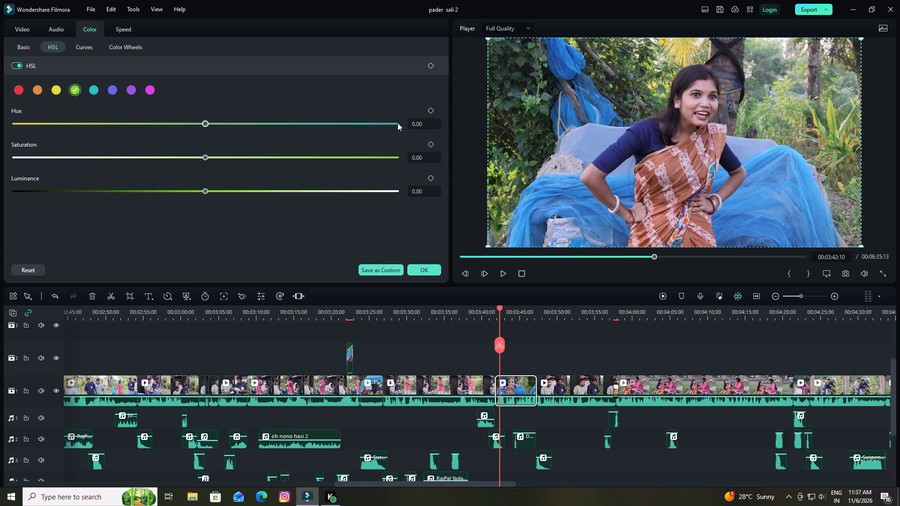
left_click(396, 156)
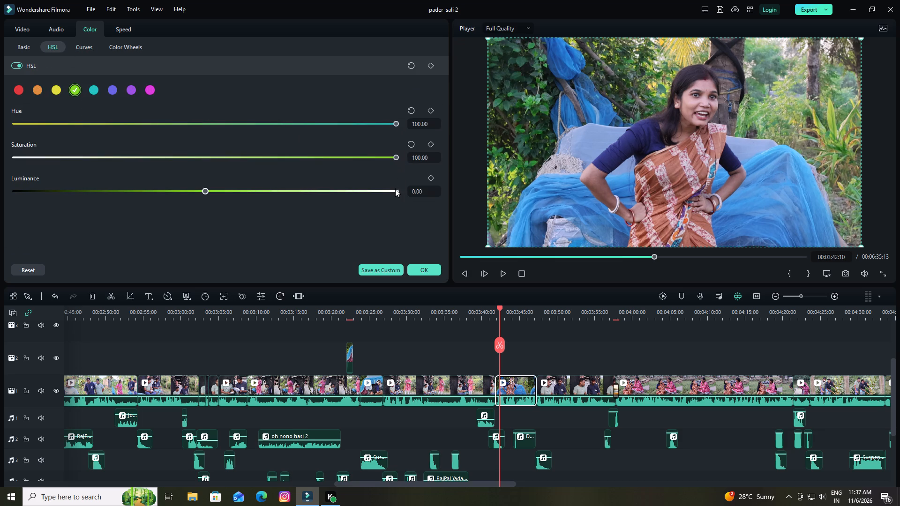
left_click(396, 190)
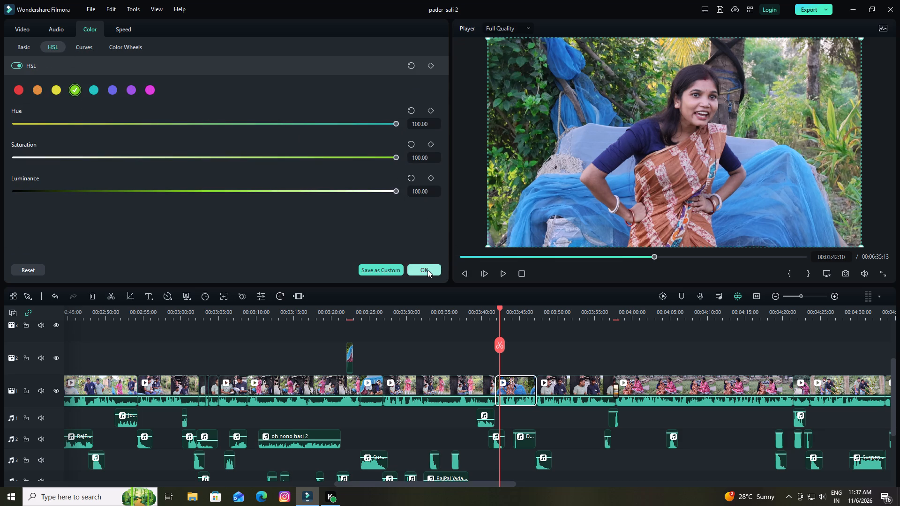
left_click(427, 269)
Set green Hue, Saturation and Luminance to 100 in HSL for the main-track clip beginning at about 00:03:47.
key("space")
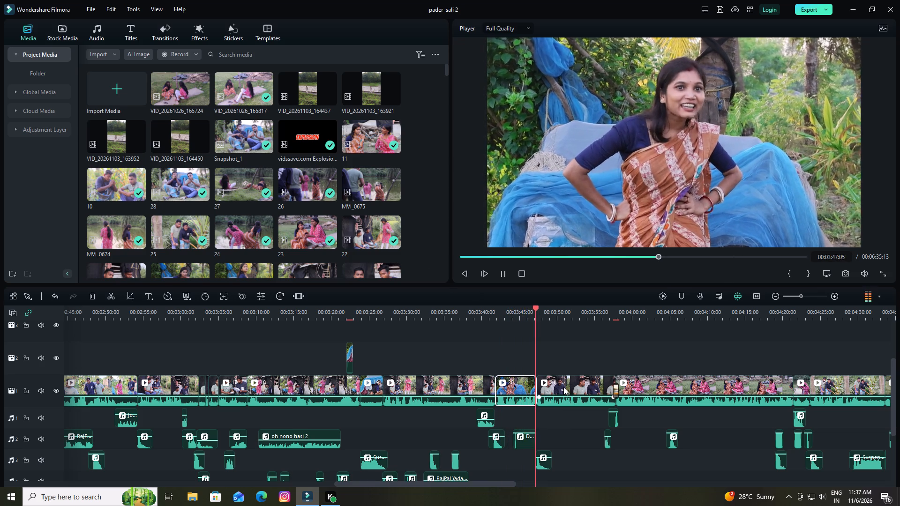
key("space")
double_click(565, 388)
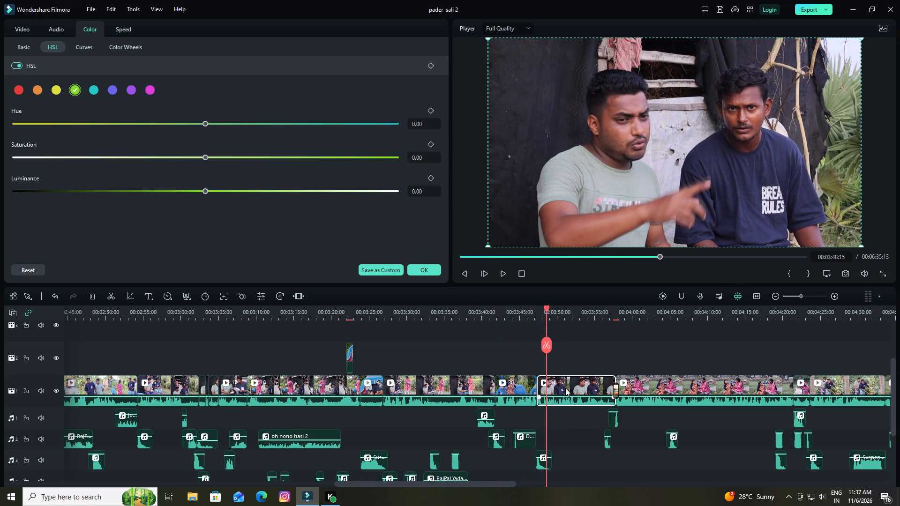
left_click(398, 123)
left_click(398, 158)
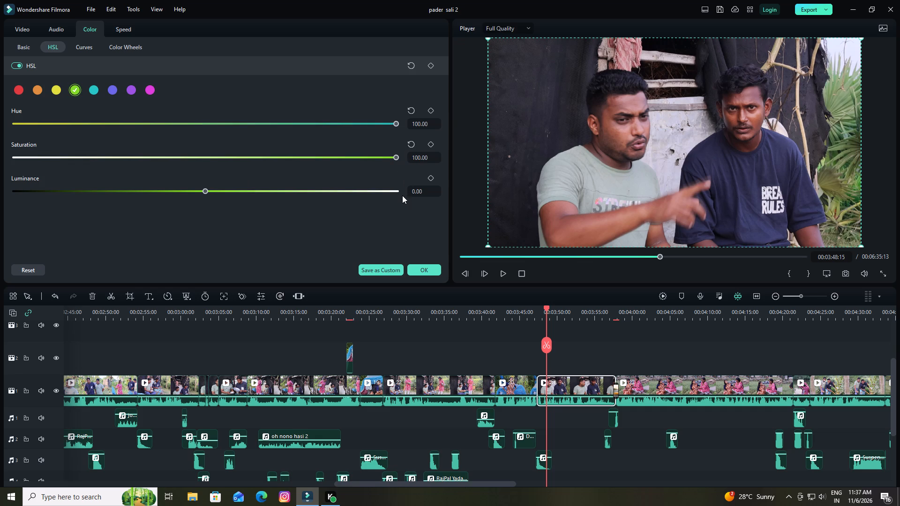
left_click(398, 189)
Slightly raise the midpoint of this clip's white colour curve and apply the settings.
left_click(86, 48)
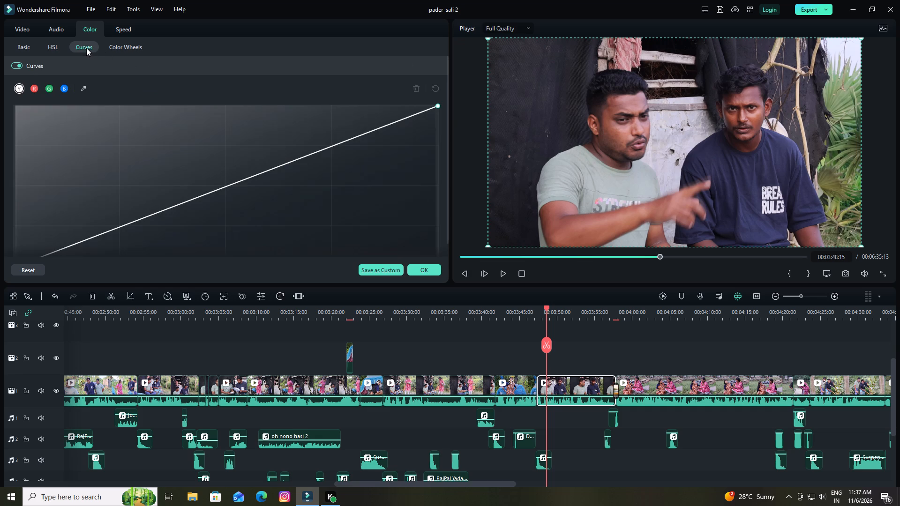
left_click_drag(225, 186, 220, 180)
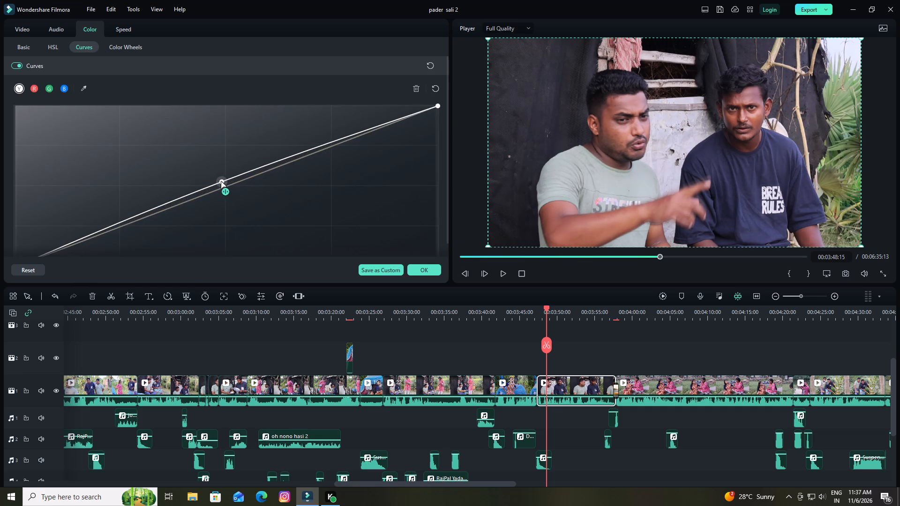
left_click_drag(220, 180, 220, 180)
left_click(425, 271)
Slightly raise the midpoint of the white colour curve on the main-track clip beginning at about 00:03:58.
key("space")
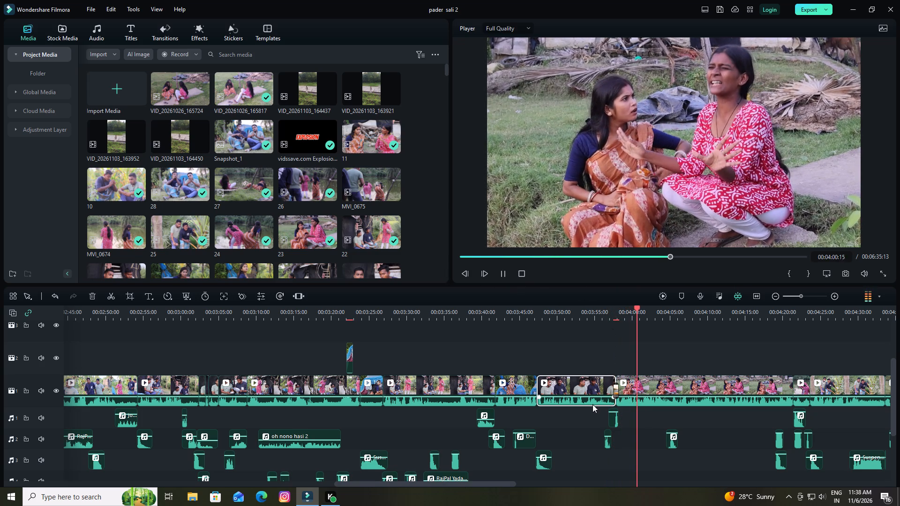
key("space")
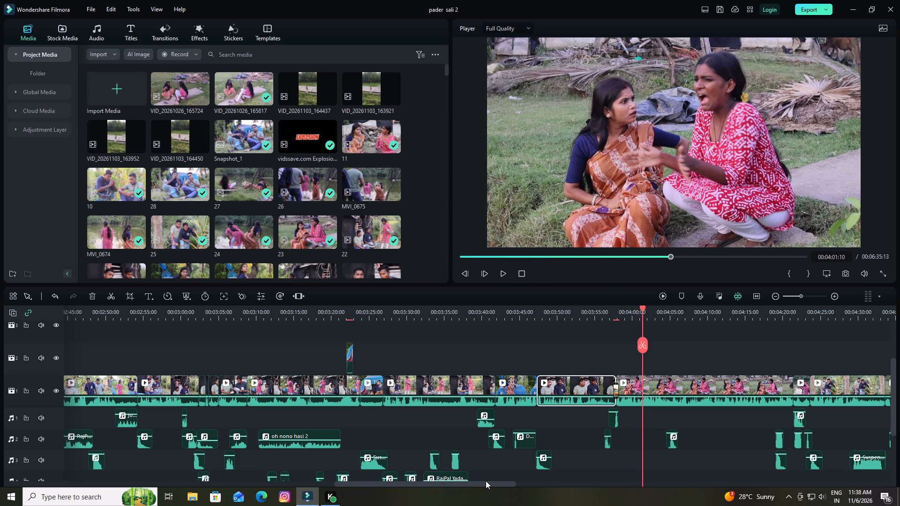
left_click_drag(486, 484, 549, 485)
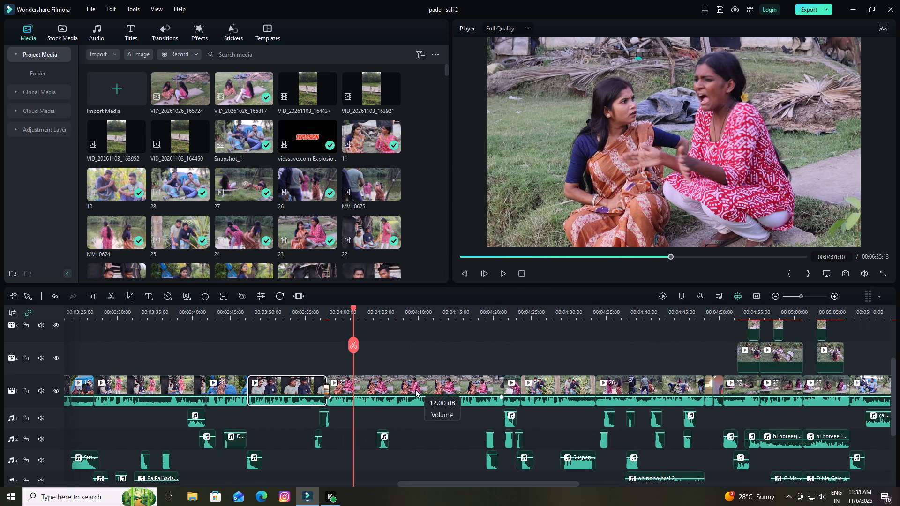
double_click(415, 386)
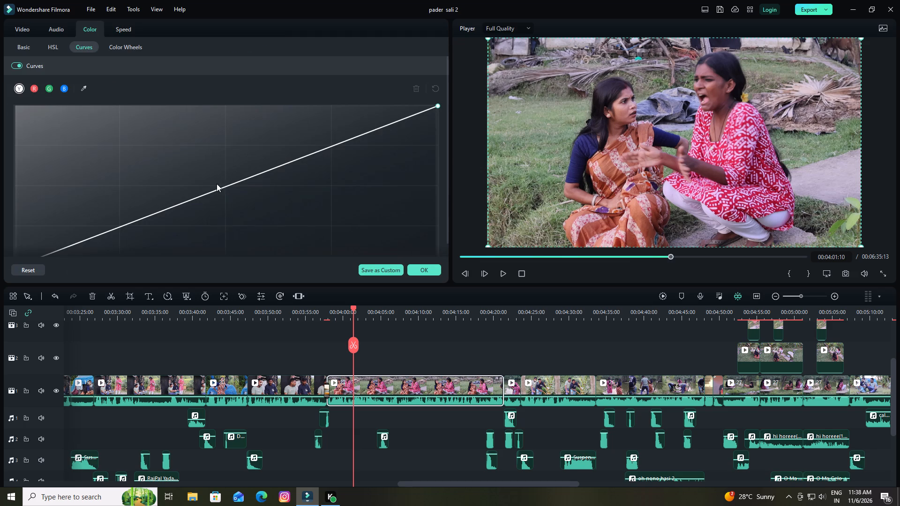
left_click_drag(225, 185, 222, 180)
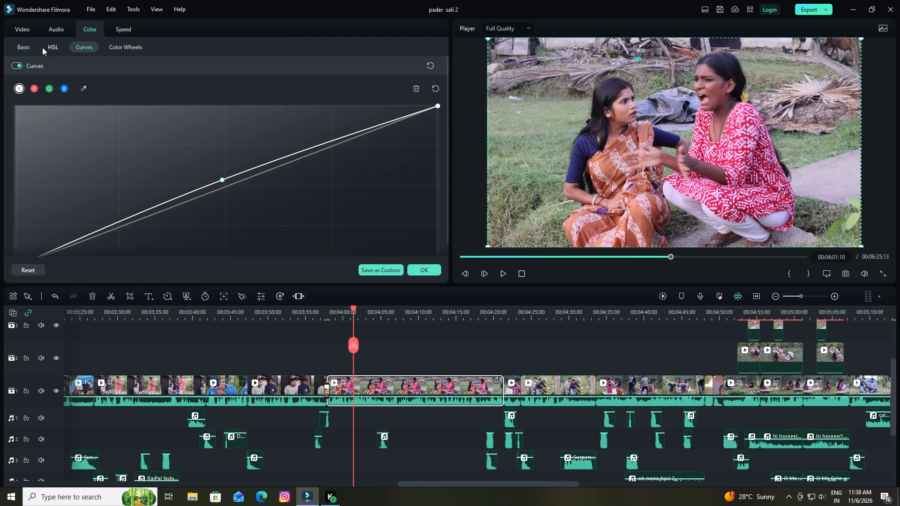
Set the green Hue, Saturation and Luminance to 100 in HSL for this clip and apply the settings.
left_click(53, 45)
left_click(397, 124)
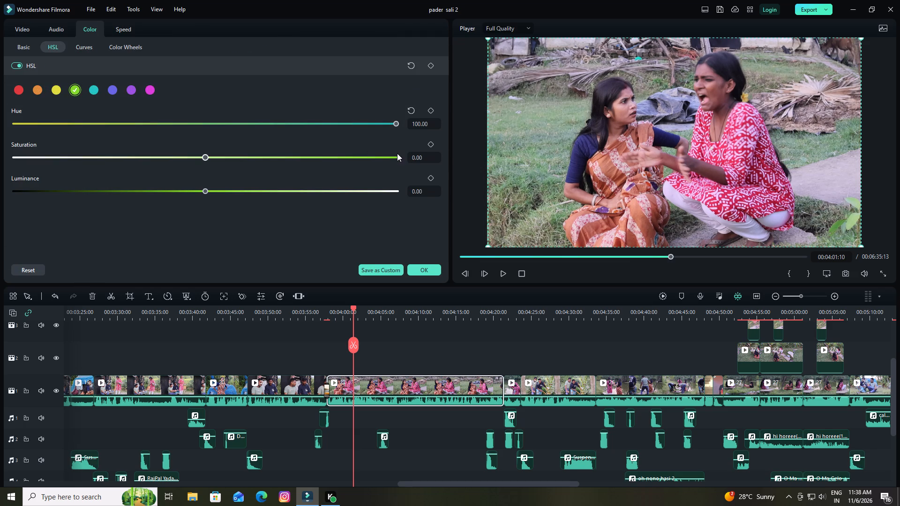
left_click(397, 156)
left_click(398, 189)
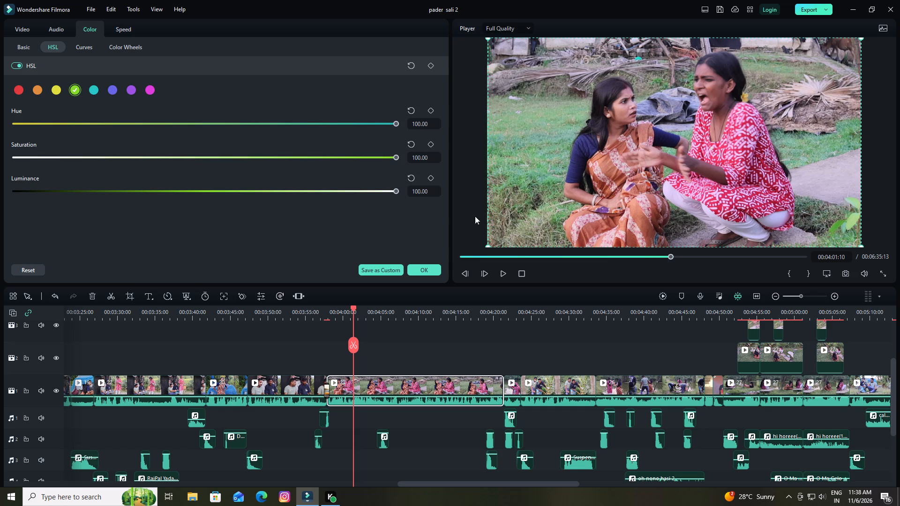
left_click(433, 268)
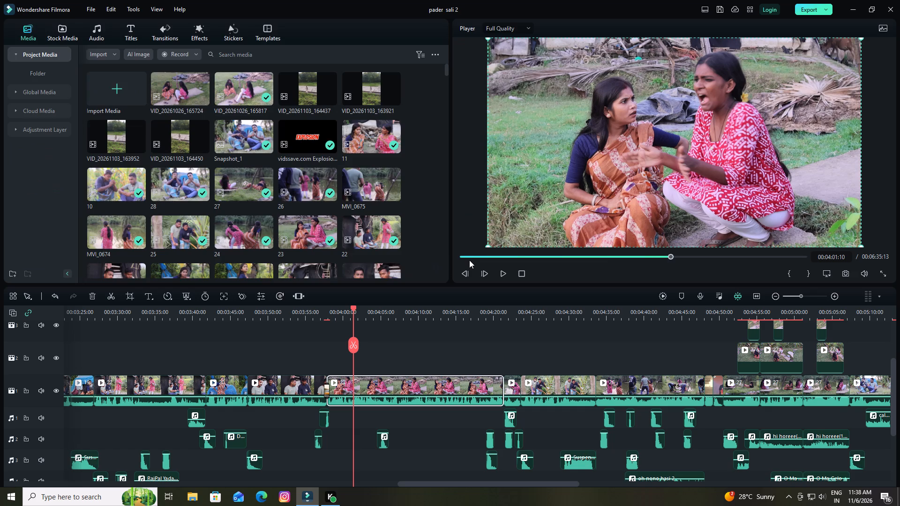
Set green Hue, Saturation and Luminance to 100 in HSL for the short main-track clip beginning at about 00:04:21.
key("space")
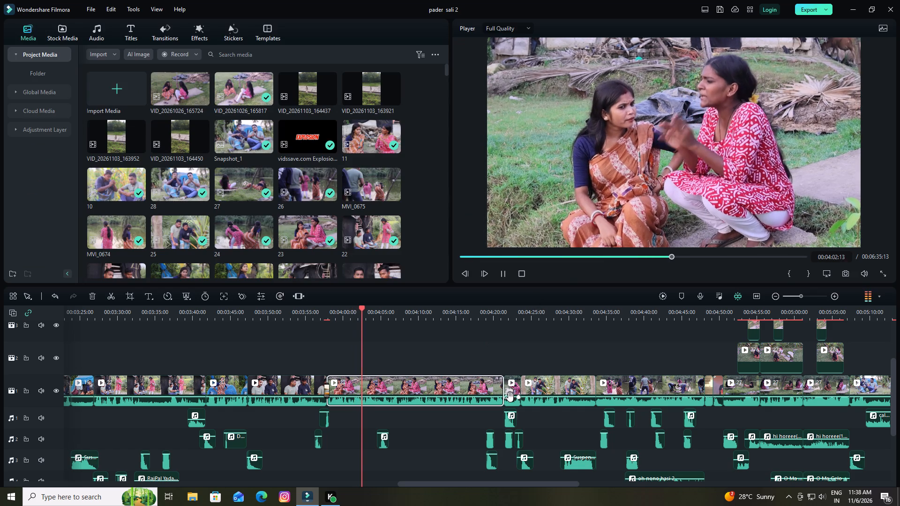
key("space")
double_click(512, 389)
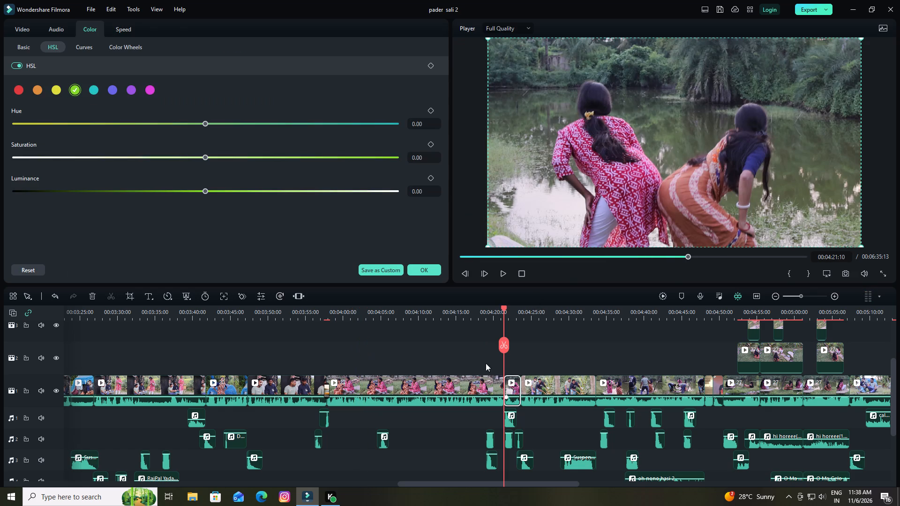
left_click_drag(206, 124, 304, 123)
left_click_drag(304, 123, 432, 123)
left_click_drag(204, 158, 489, 179)
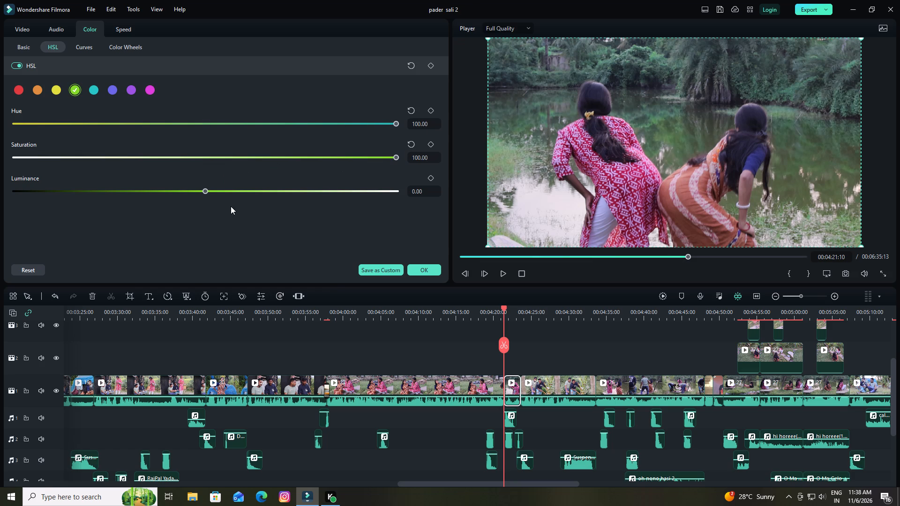
left_click_drag(206, 190, 486, 193)
Slightly raise the midpoint of this clip's white colour curve and apply the settings.
left_click(85, 48)
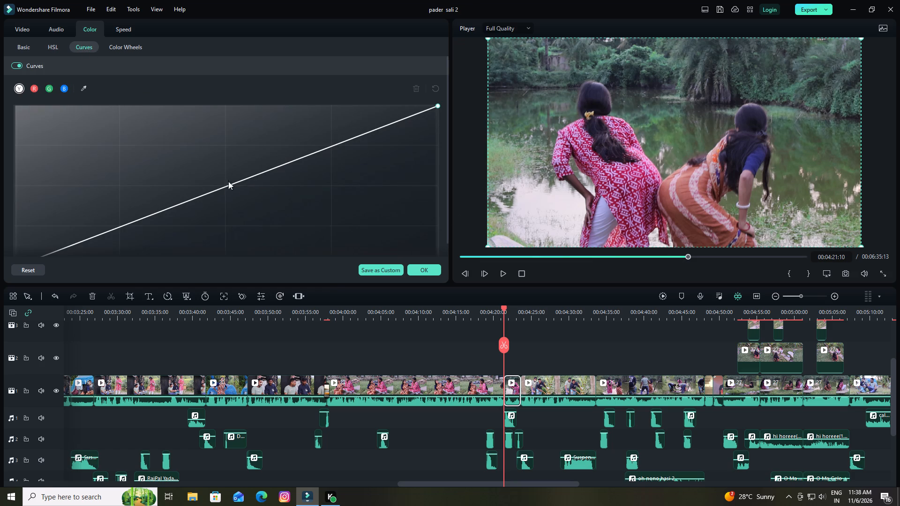
left_click_drag(226, 186, 221, 176)
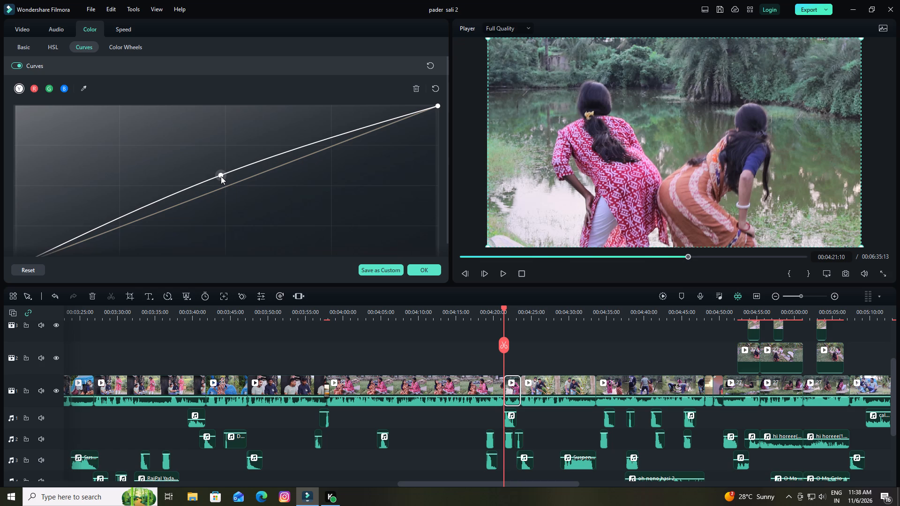
left_click_drag(221, 176, 221, 178)
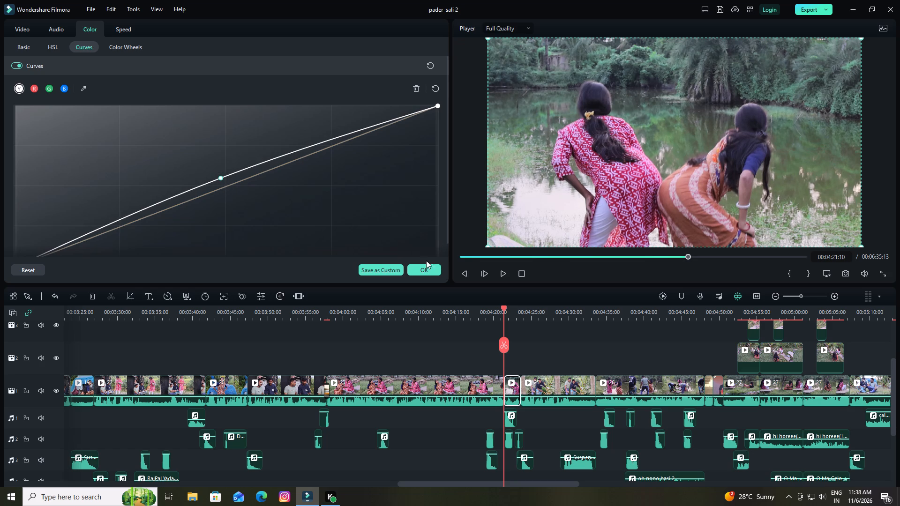
left_click(421, 268)
Very slightly raise the midpoint of the white colour curve on the main-track clip beginning at about 00:04:24.
key("space")
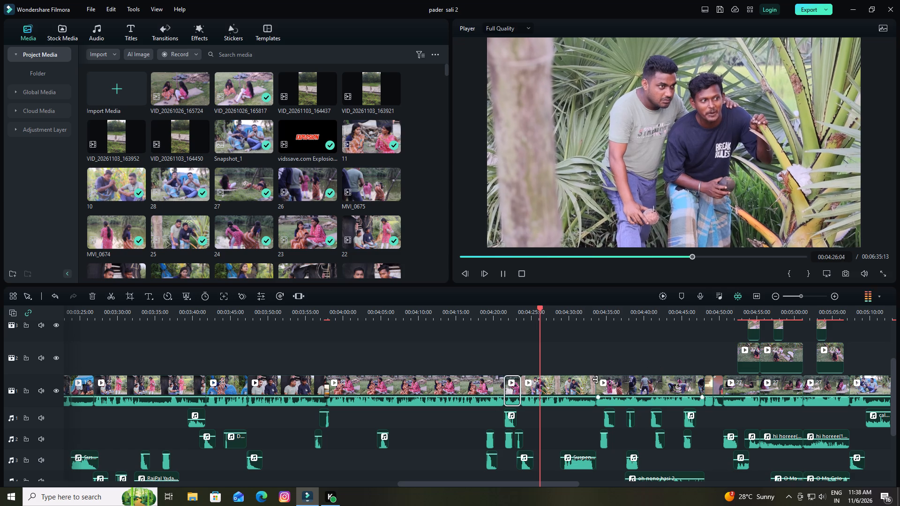
key("space")
double_click(571, 385)
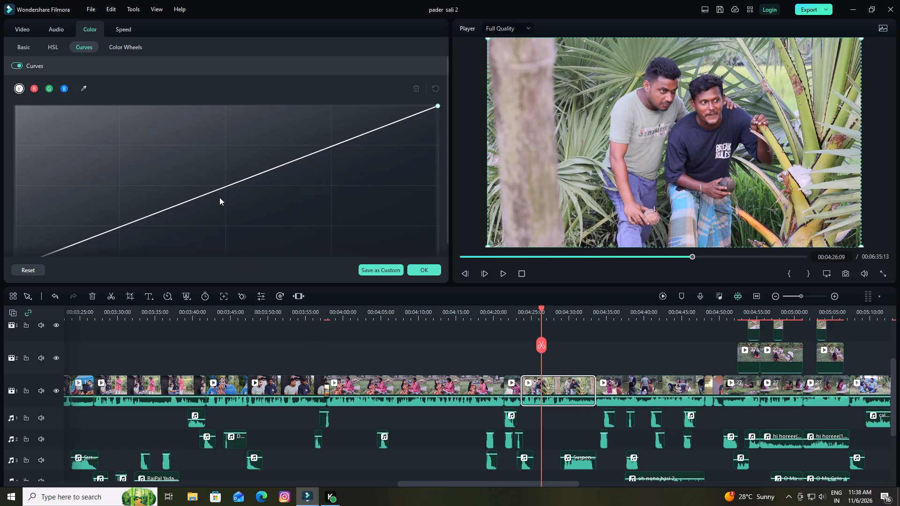
left_click(224, 186)
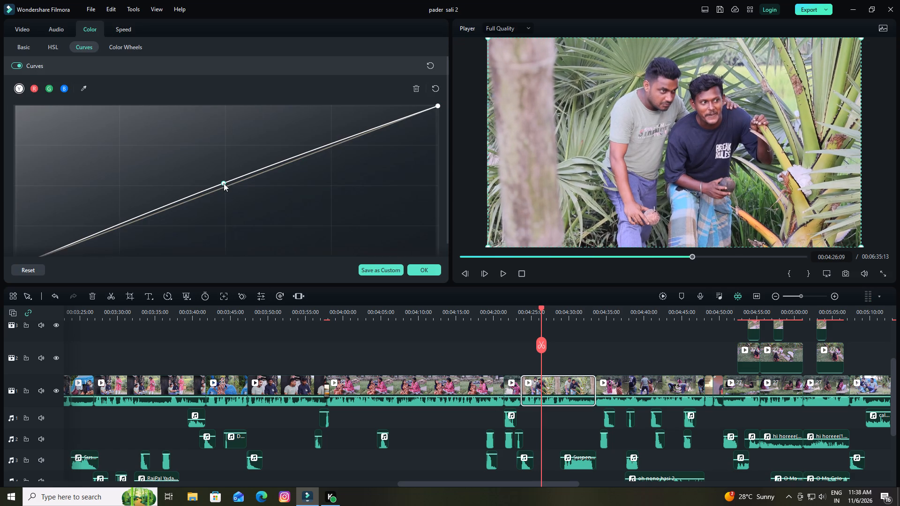
Set this clip's green HSL values to Hue 100, Saturation 99.51 and Luminance 100, and apply the settings.
left_click(45, 45)
left_click(396, 123)
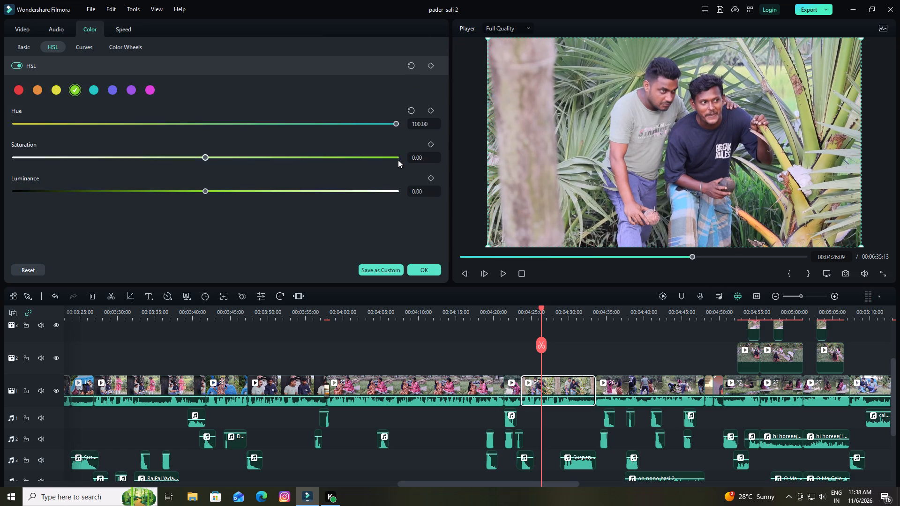
left_click(395, 156)
left_click(398, 192)
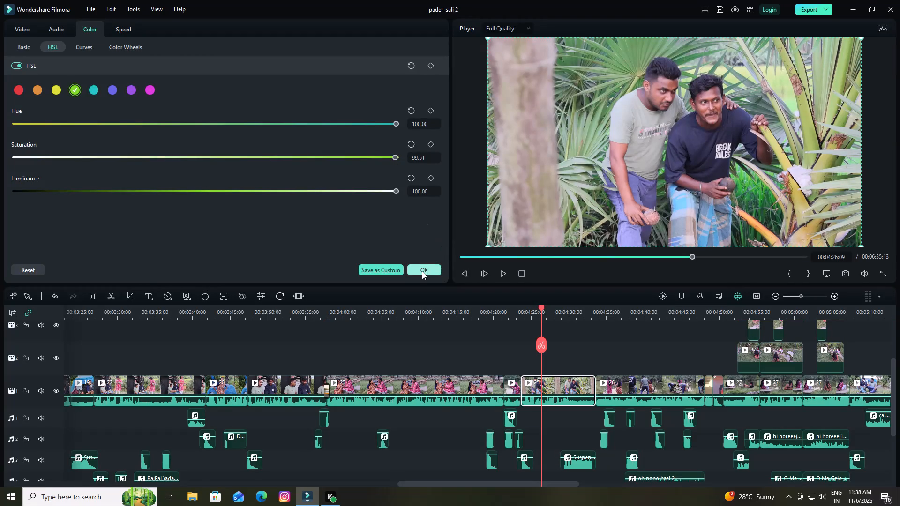
left_click(422, 271)
Set green Luminance, Saturation and Hue to 100 in HSL for the main-track clip beginning at about 00:04:34.
key("space")
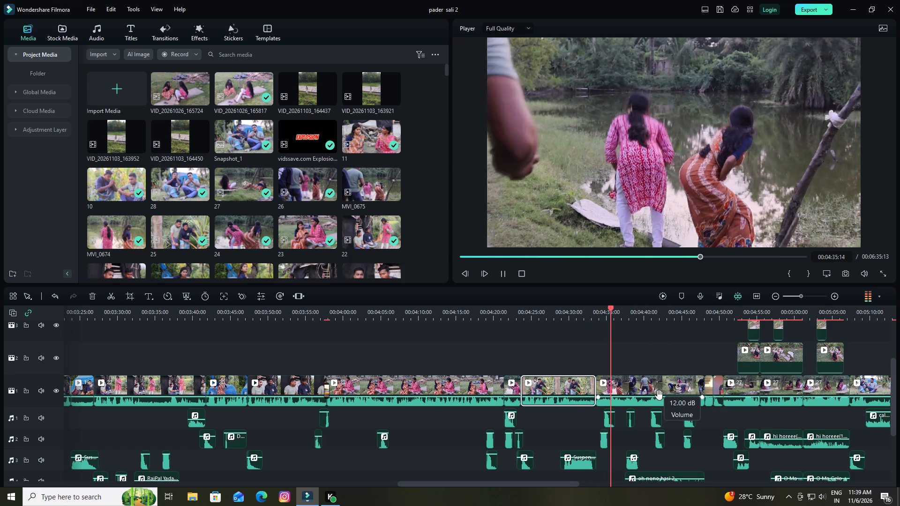
key("space")
double_click(659, 390)
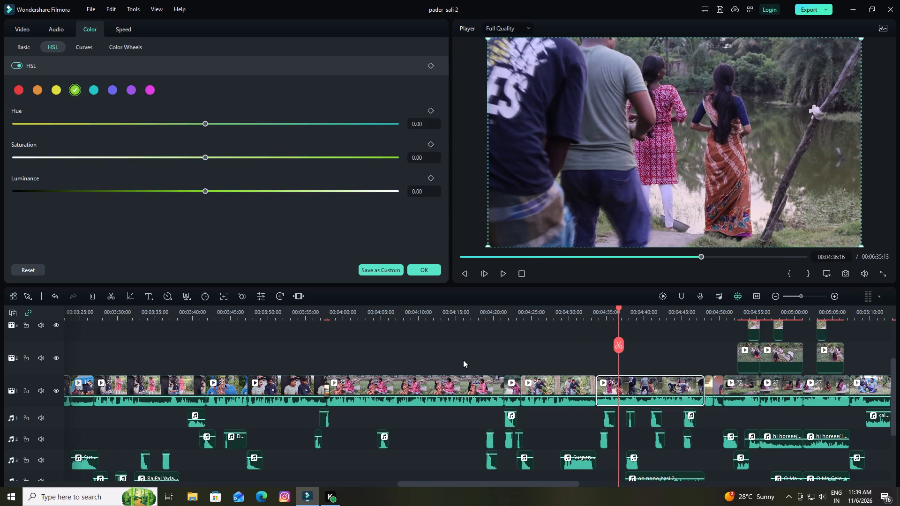
left_click(397, 190)
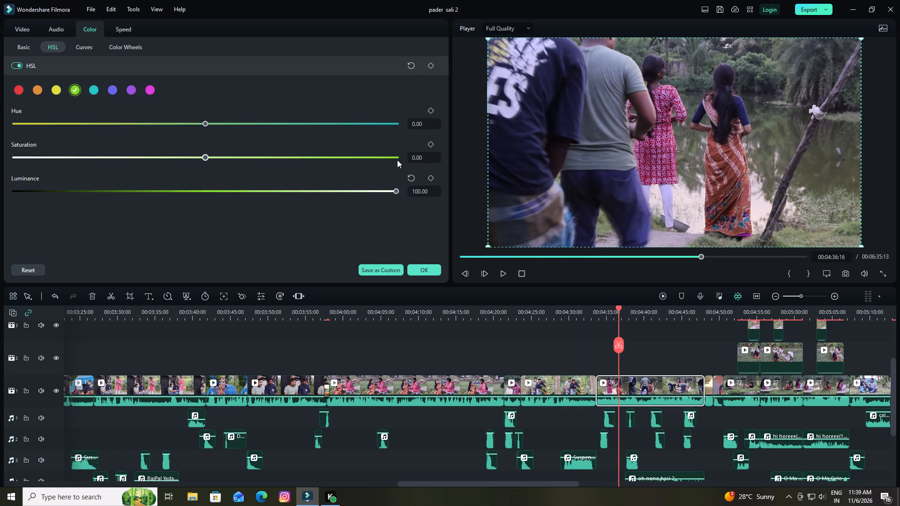
left_click(397, 156)
left_click(396, 124)
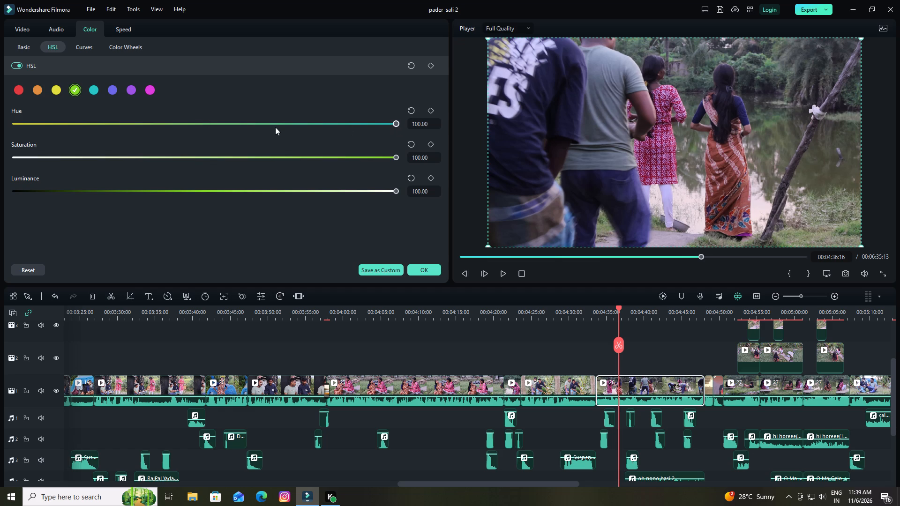
Slightly raise the midpoint of this clip's white colour curve and apply the settings.
left_click(85, 47)
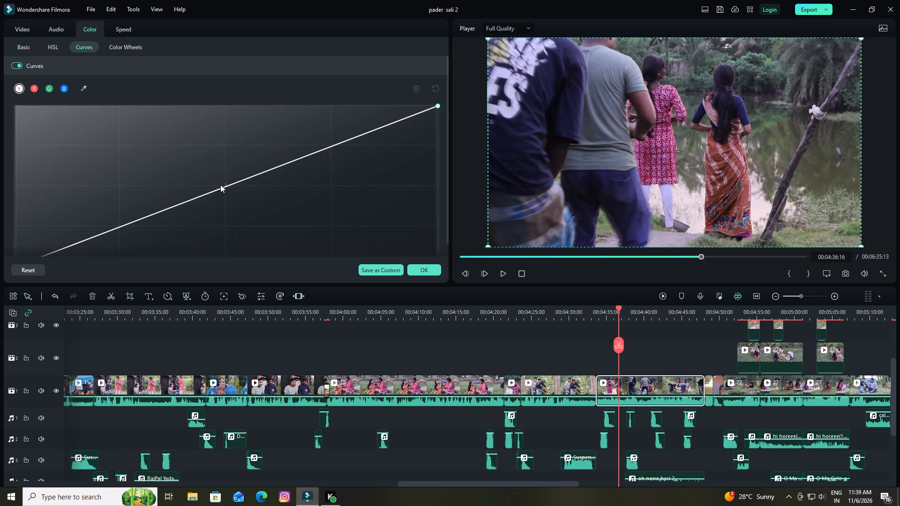
left_click_drag(225, 185, 224, 180)
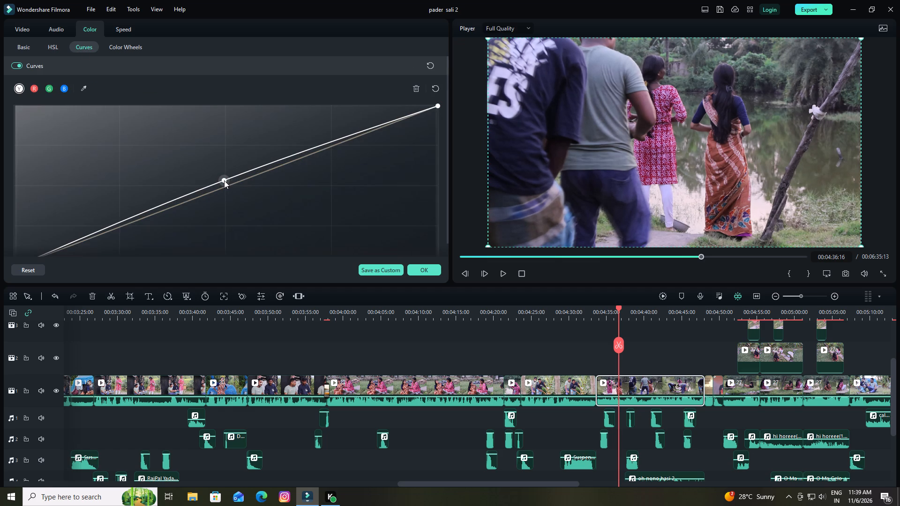
left_click_drag(224, 180, 224, 179)
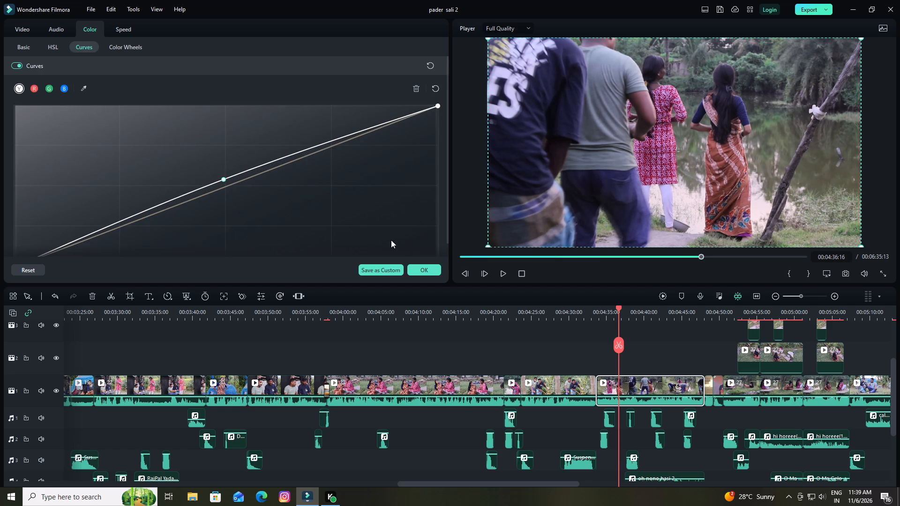
left_click(55, 48)
left_click(431, 269)
Set green Hue, Saturation and Luminance to 100 in HSL for the main-track clip beginning at about 00:04:51.
key("space")
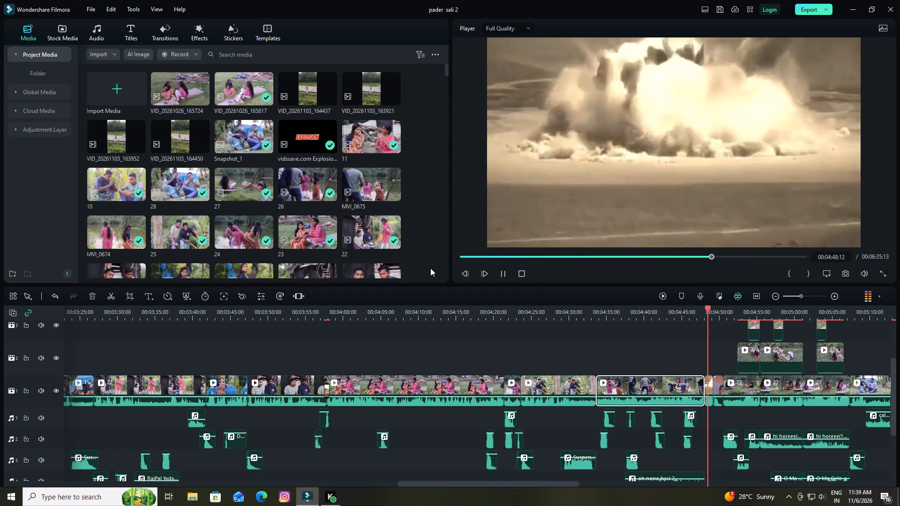
key("space")
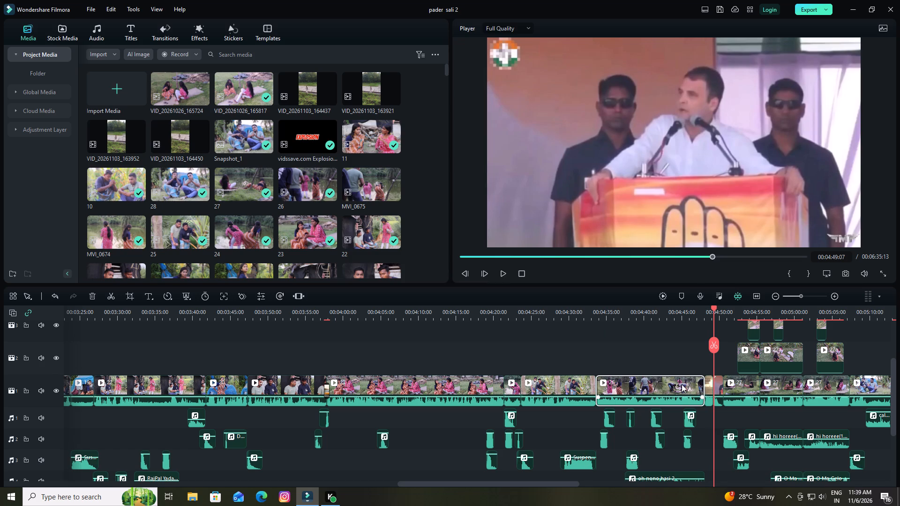
key("space")
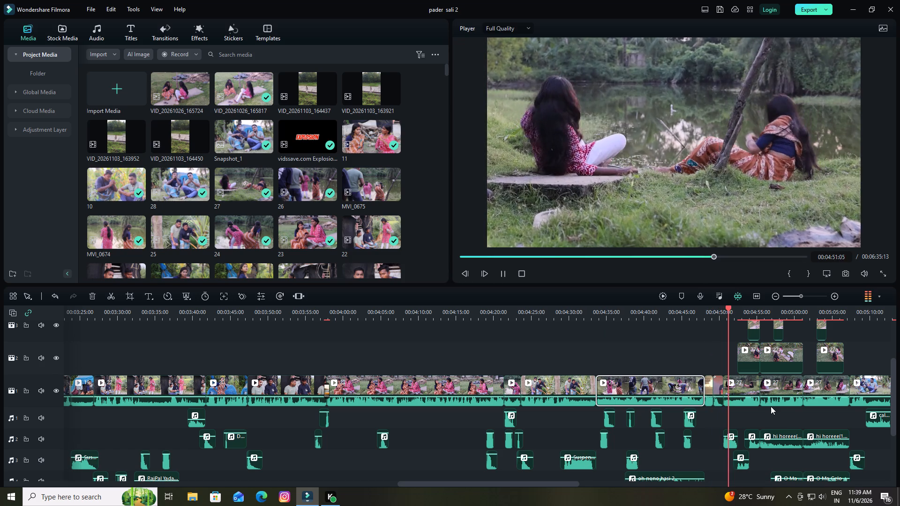
key("space")
double_click(735, 385)
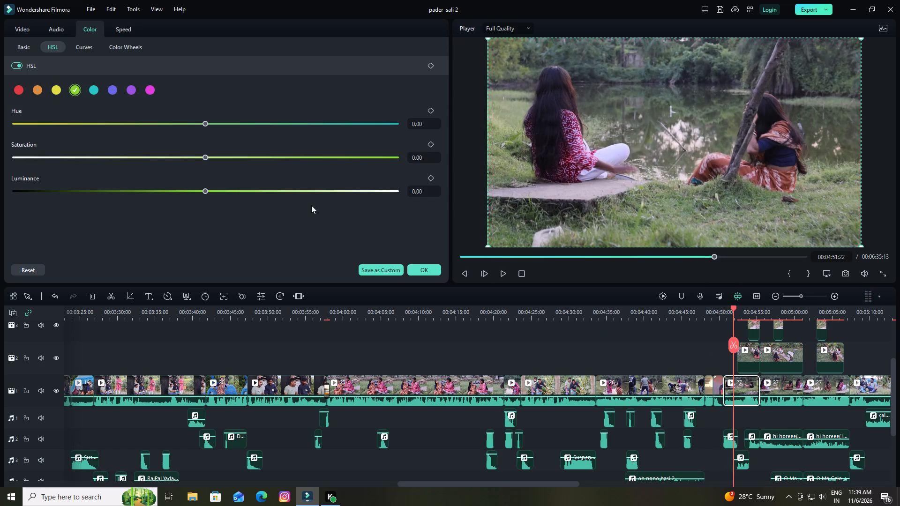
left_click(397, 124)
left_click(396, 157)
left_click(397, 190)
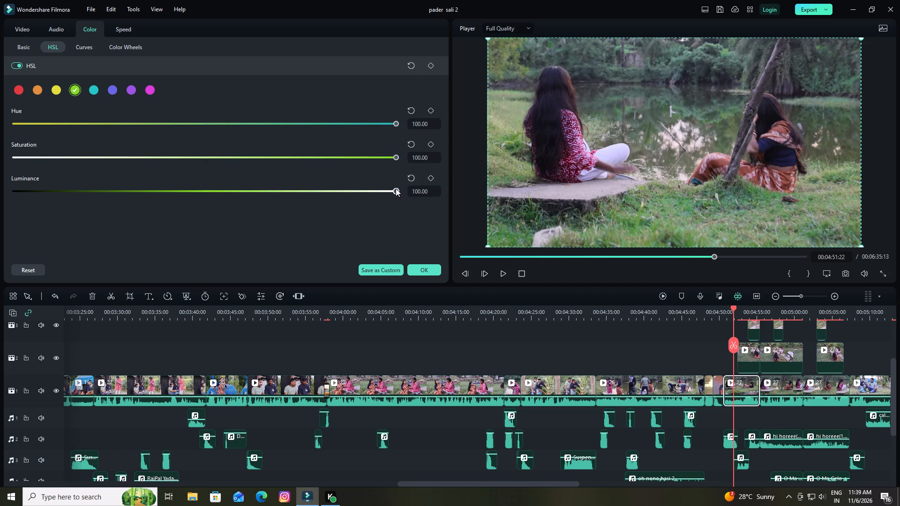
Raise the midpoint of this clip's white colour curve moderately and apply the settings.
left_click(91, 50)
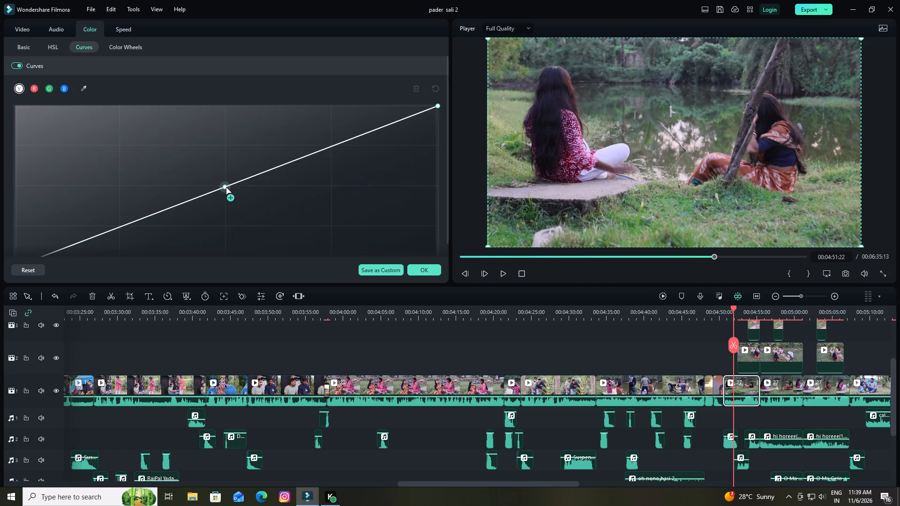
left_click_drag(225, 185, 218, 174)
left_click(422, 268)
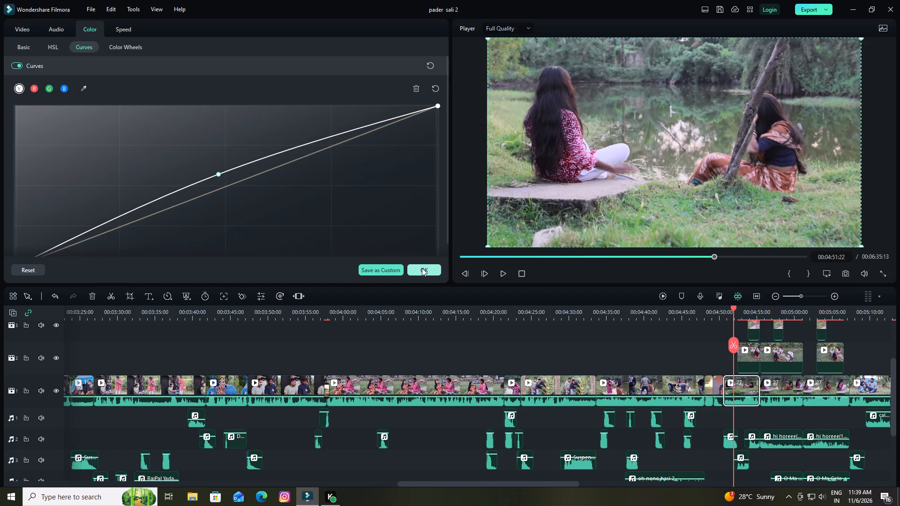
Raise the midpoint of the white colour curve on the second-track overlay clip beginning at about 00:04:52.
key("space")
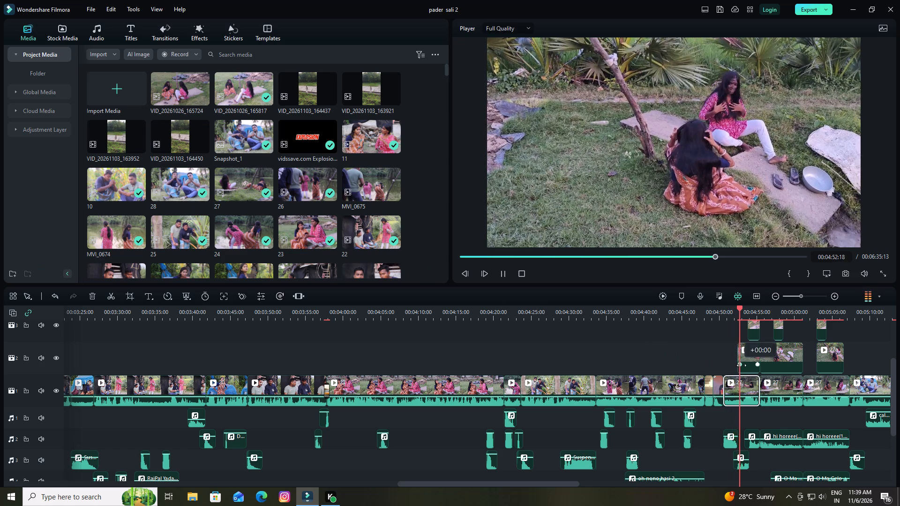
key("space")
double_click(750, 366)
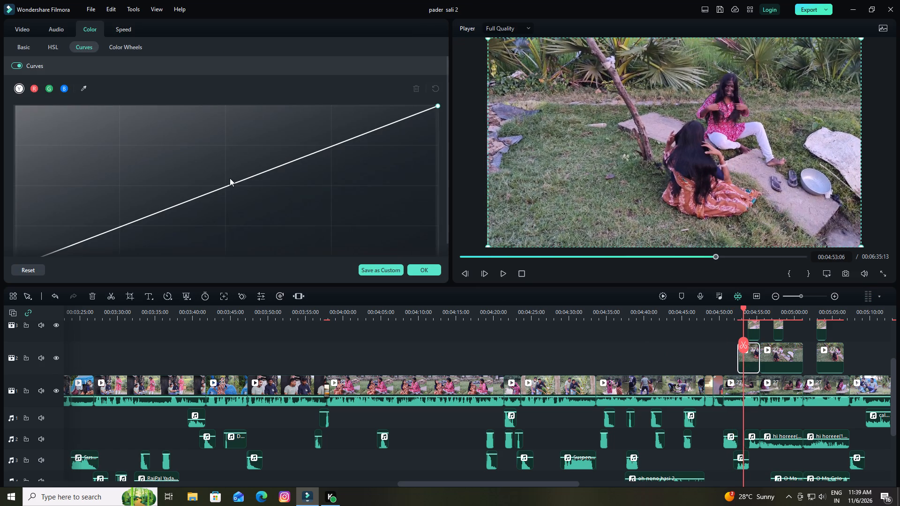
left_click_drag(224, 186, 222, 174)
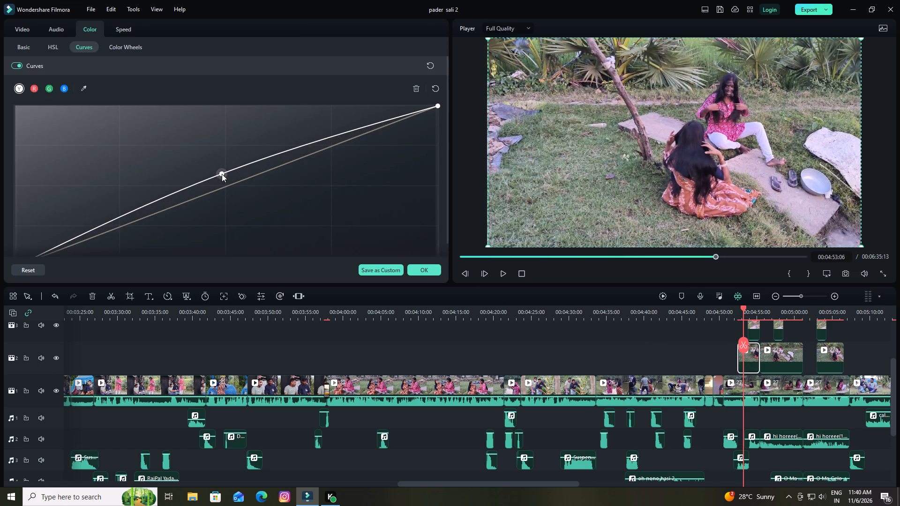
left_click_drag(222, 174, 221, 174)
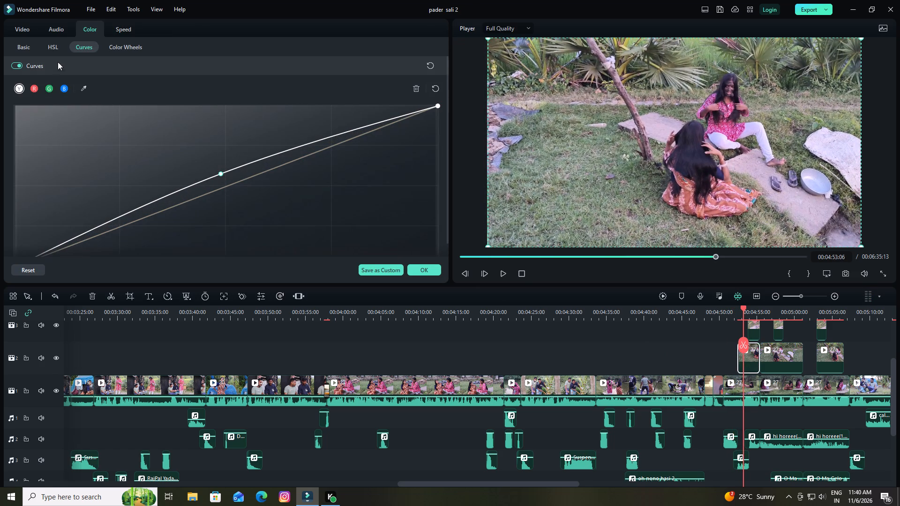
Set this overlay clip's green HSL values to Hue 99.75, Saturation 100 and Luminance 100, and apply the settings.
left_click(51, 49)
left_click(396, 125)
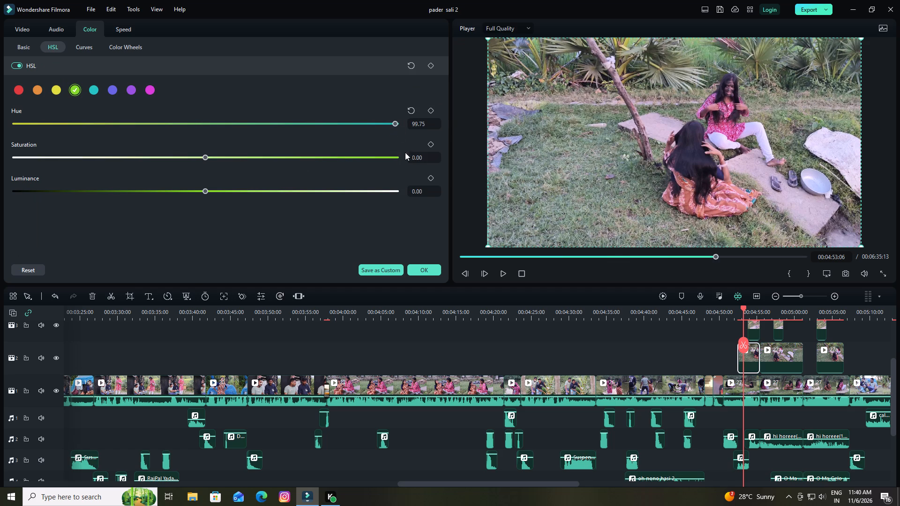
left_click(397, 157)
left_click(397, 189)
left_click(433, 273)
Set green Hue, Saturation and Luminance to 100 in HSL for the third-track overlay clip beginning at about 00:04:54, and apply.
key("space")
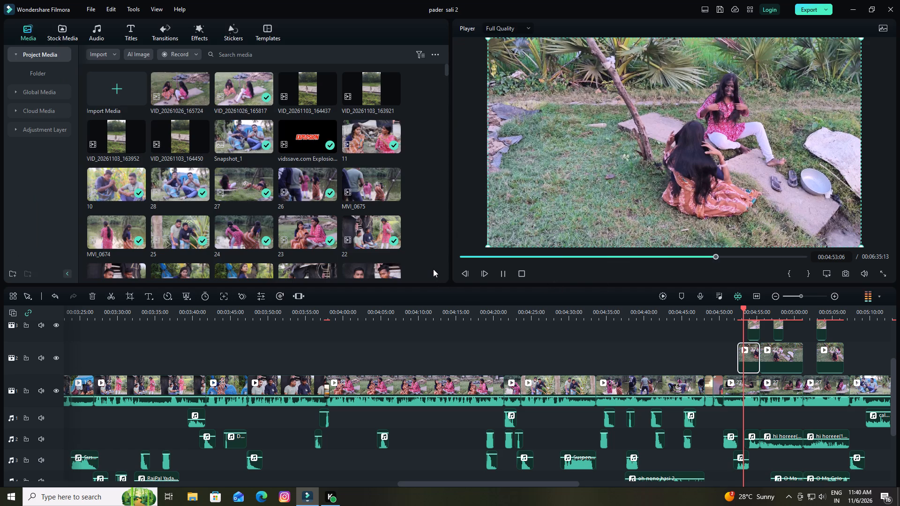
key("space")
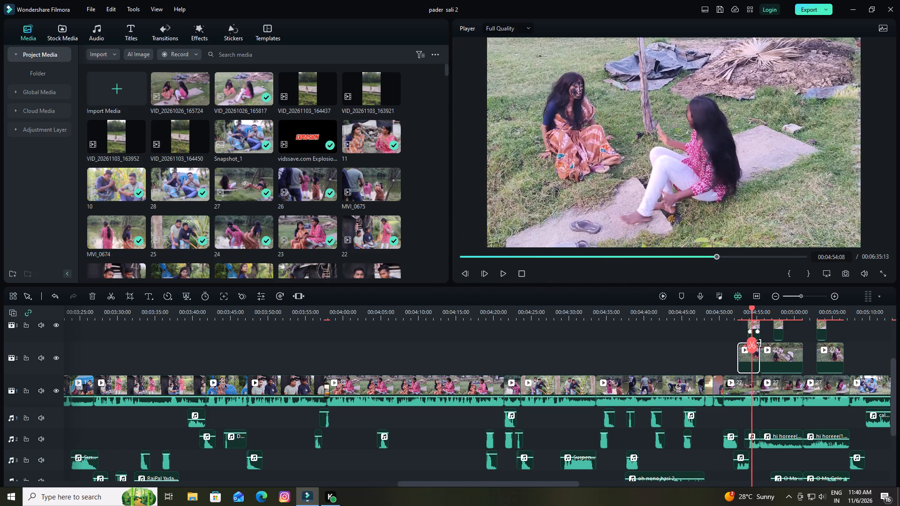
double_click(754, 325)
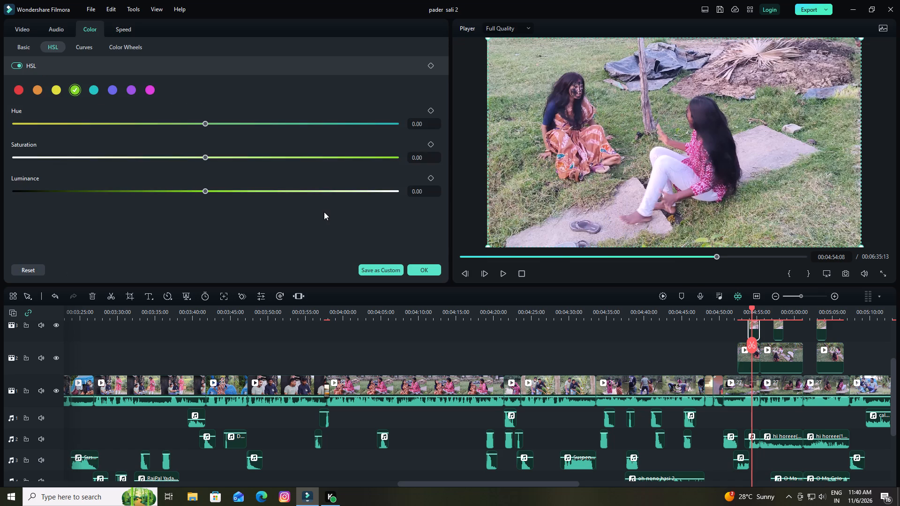
left_click(398, 123)
left_click(397, 158)
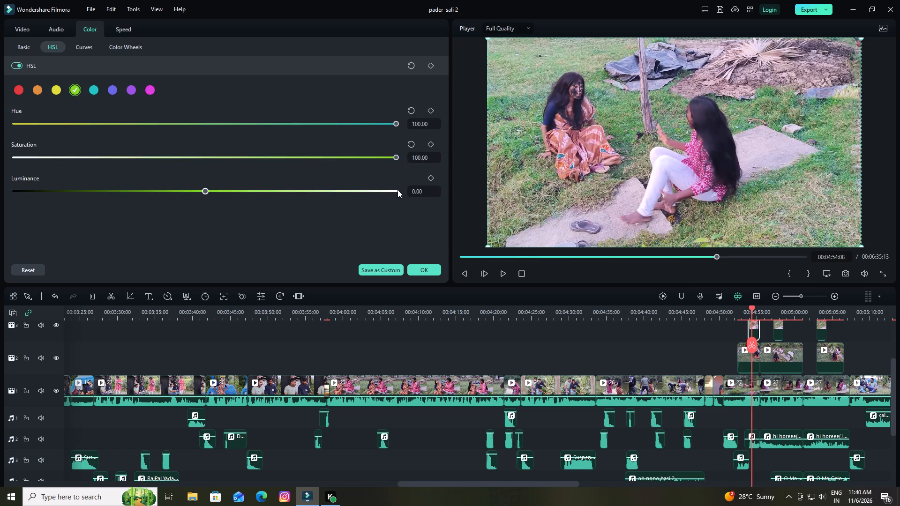
left_click(397, 190)
left_click(421, 268)
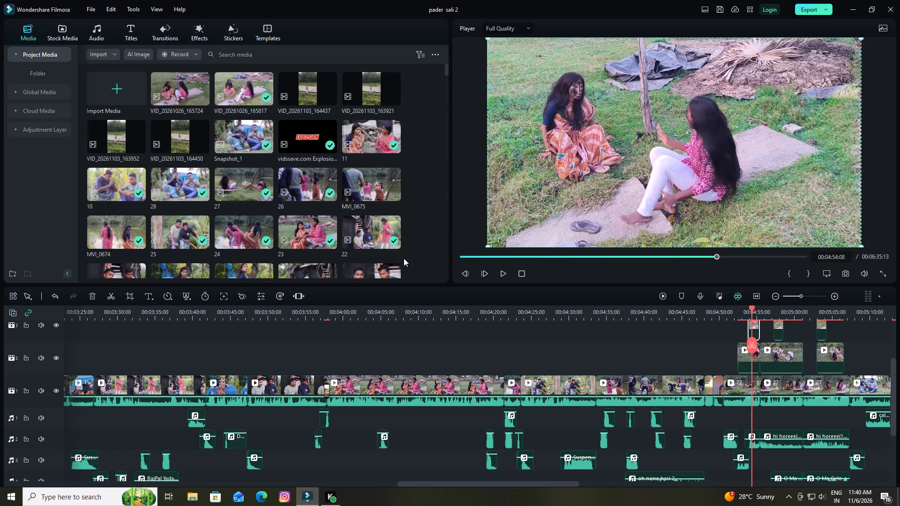
Set green Hue, Saturation and Luminance to 100 in HSL for the second-track overlay clip beginning at about 00:04:55.
key("space")
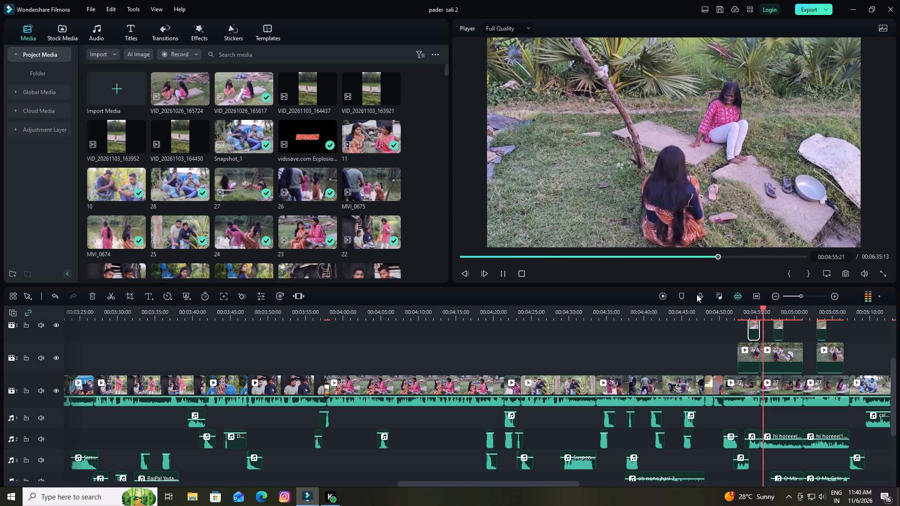
key("space")
left_click(780, 361)
left_click(780, 361)
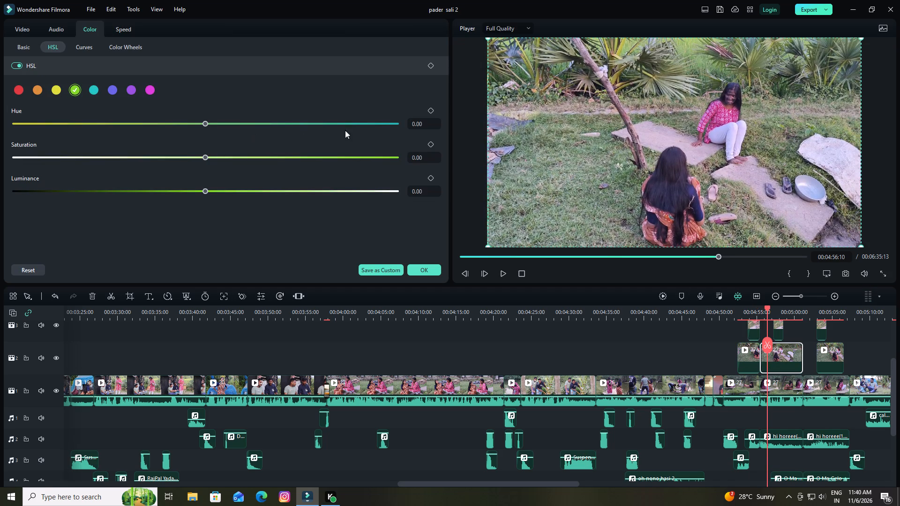
left_click(398, 124)
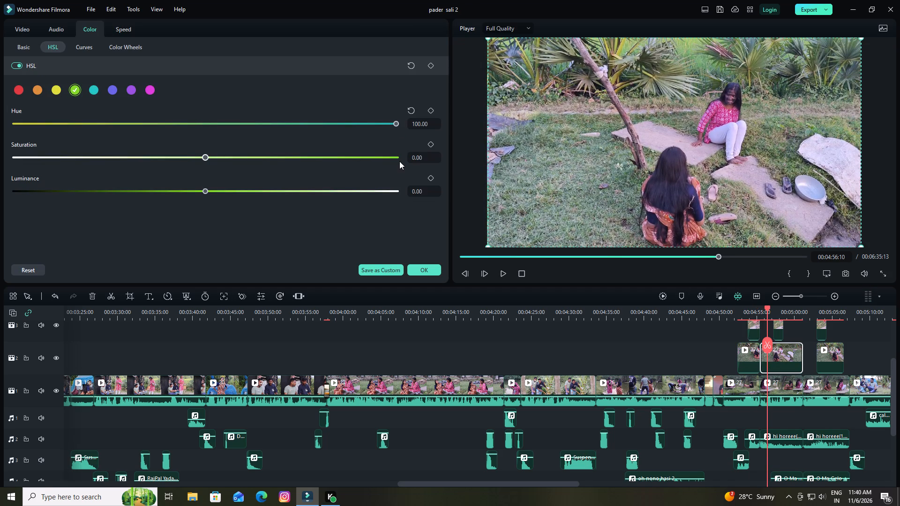
left_click(397, 158)
left_click(398, 191)
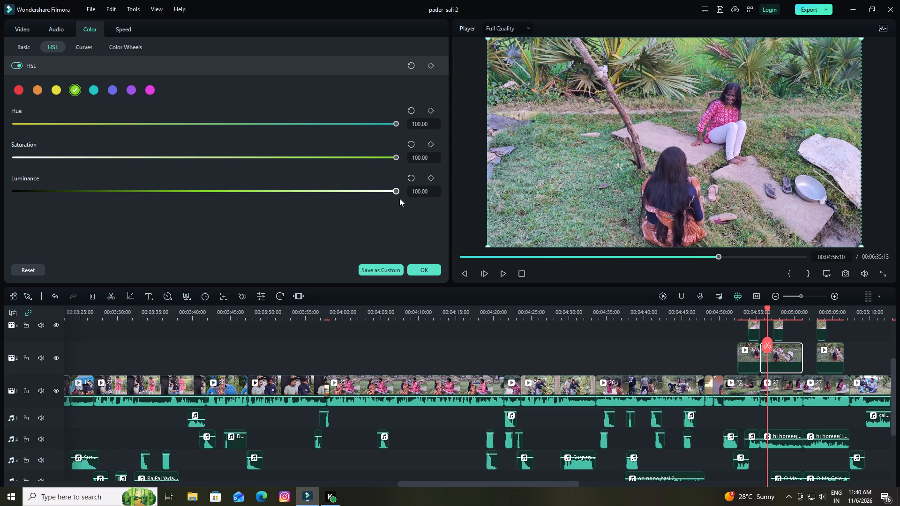
Slightly raise the midpoint of this overlay clip's white colour curve and apply the settings.
left_click(81, 48)
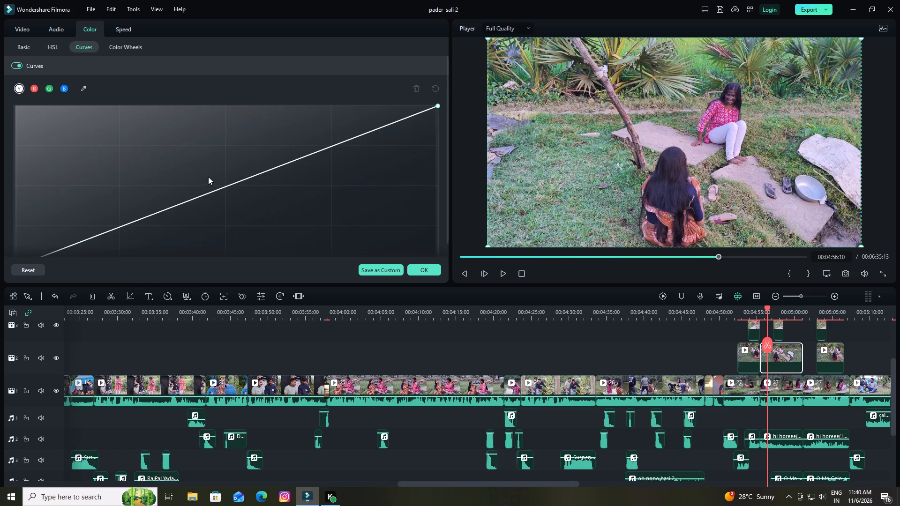
left_click_drag(224, 186, 221, 181)
left_click(420, 268)
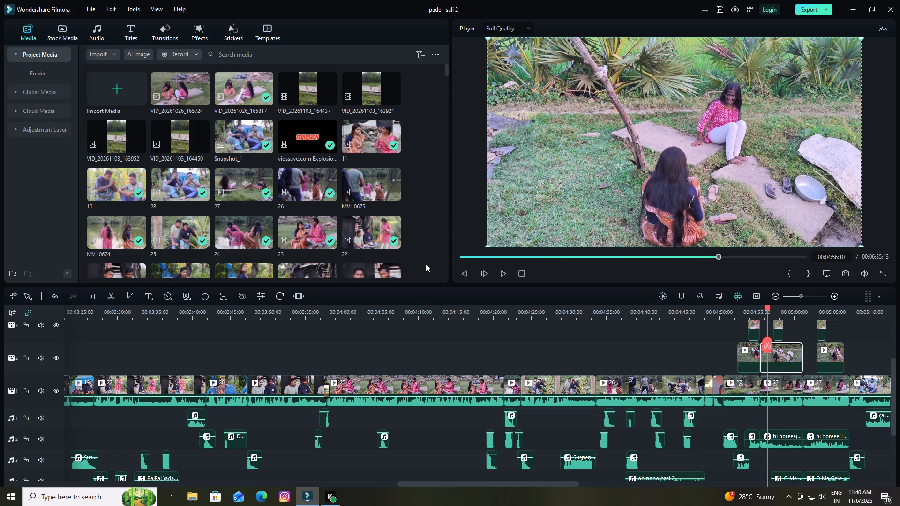
Set green Hue, Saturation and Luminance to 100 in HSL for the third-track overlay clip beginning at about 00:04:57, apply, and preview it.
key("space")
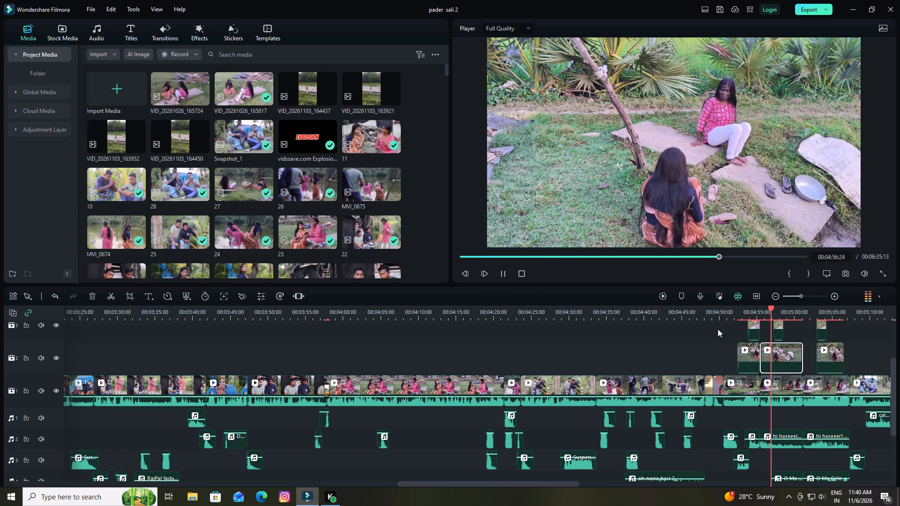
key("space")
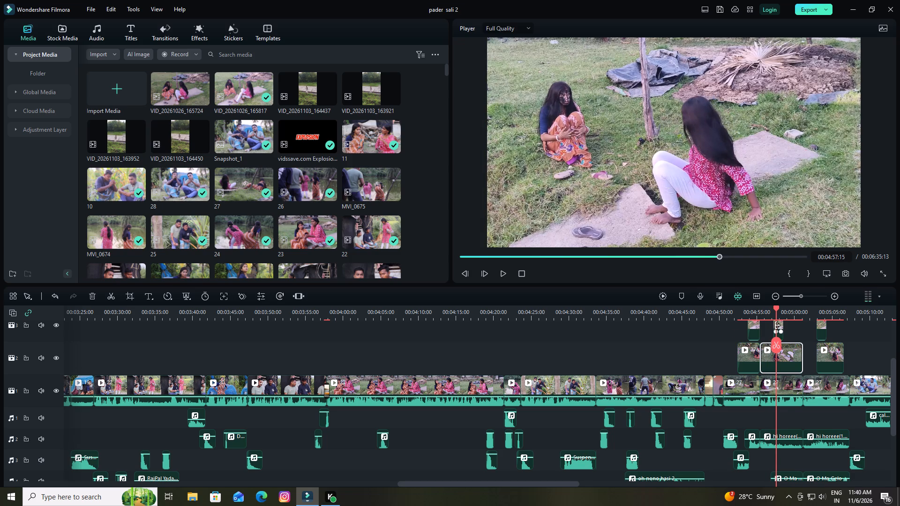
double_click(778, 325)
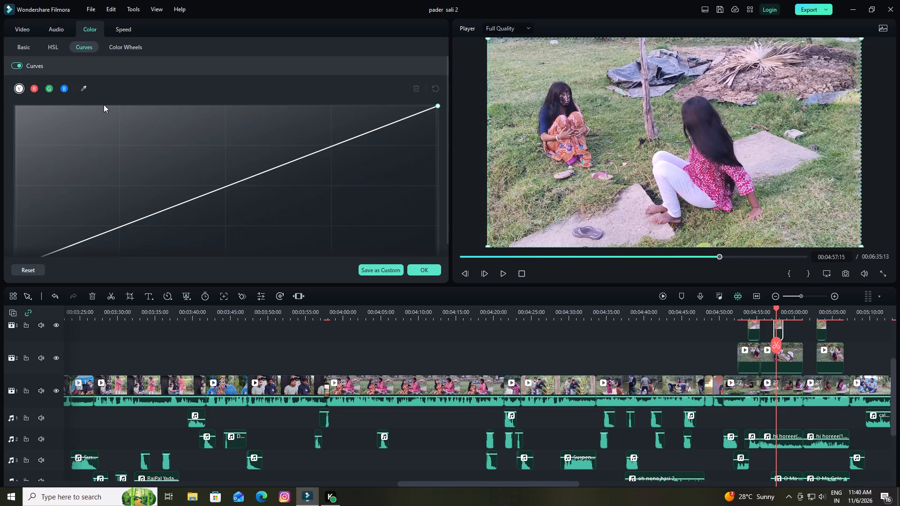
left_click(58, 49)
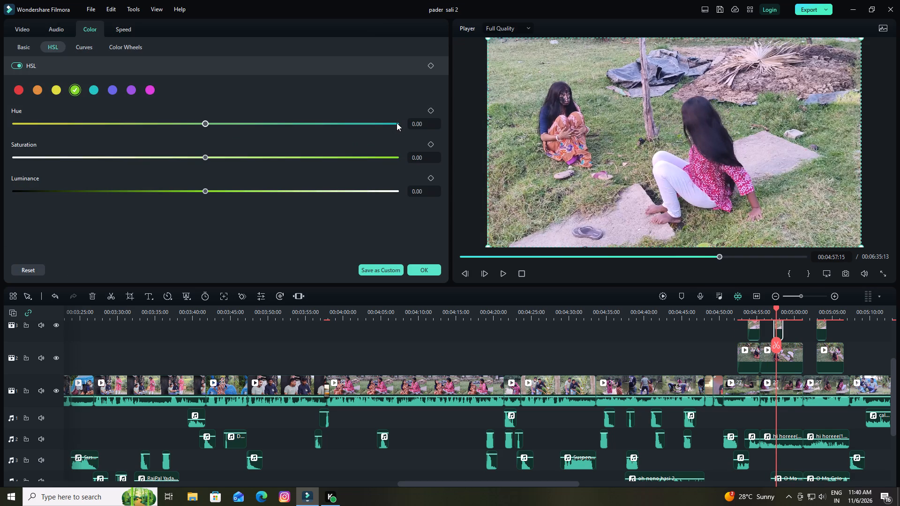
left_click(397, 123)
left_click(397, 156)
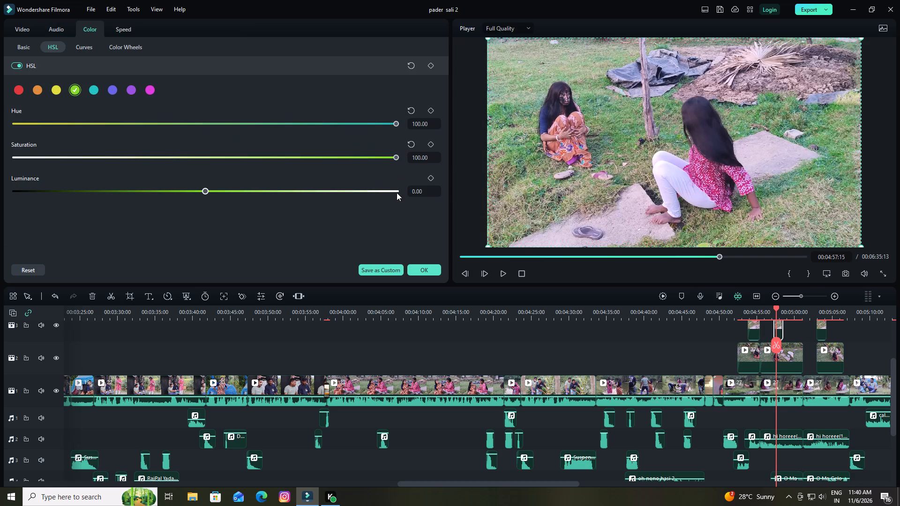
left_click(397, 190)
left_click(419, 270)
key("space")
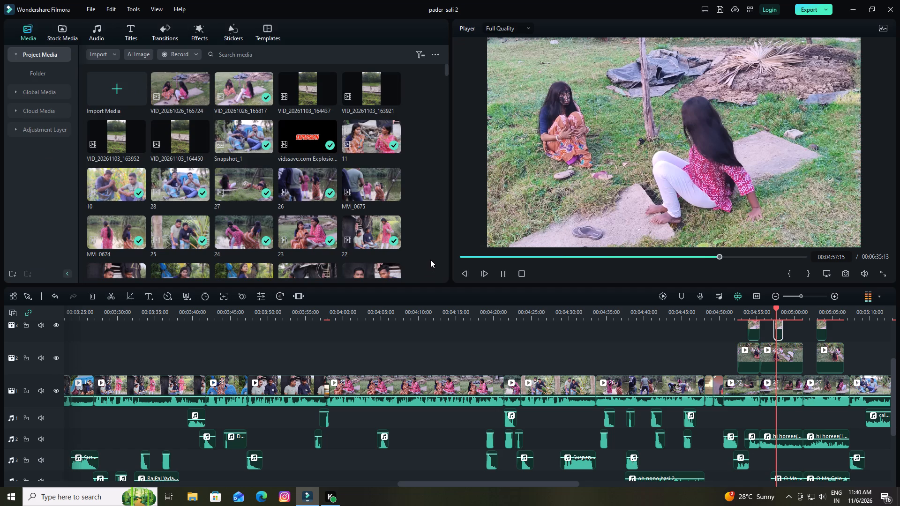
key("space")
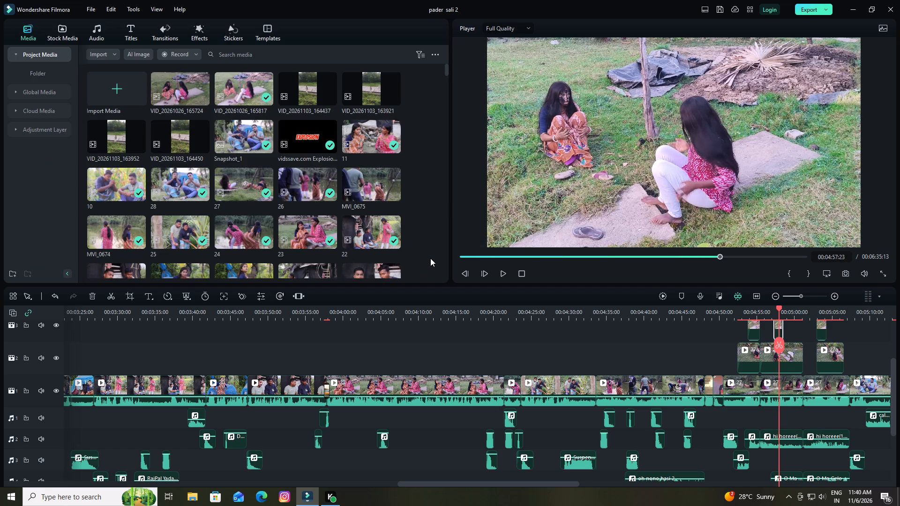
Save the project.
key("ctrl+s")
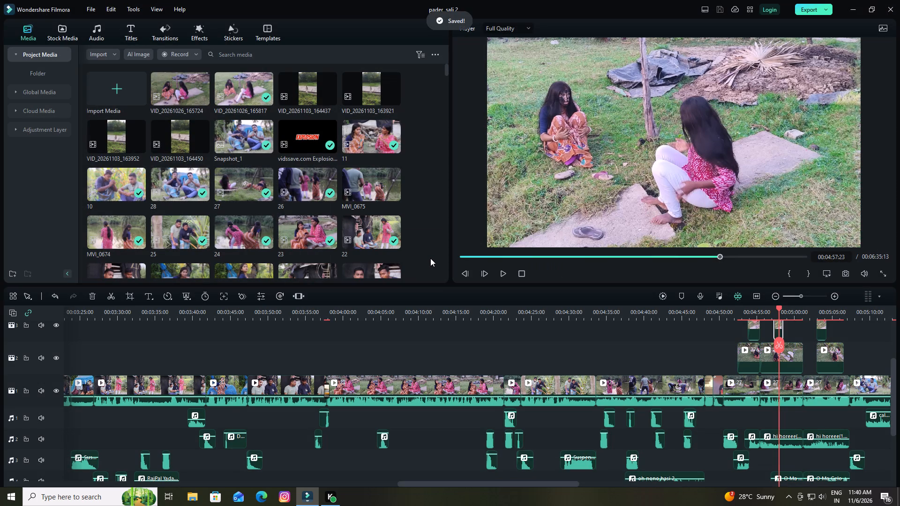
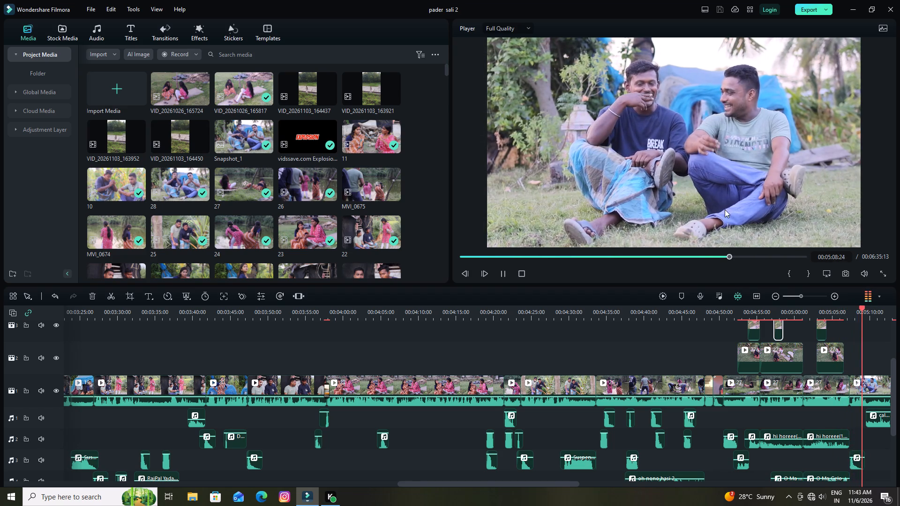
Place the "Ooo oo Ha laughing memes" video on the third video track at about 00:05:22, keeping the 1920 x 1080 25fps project settings.
key("space")
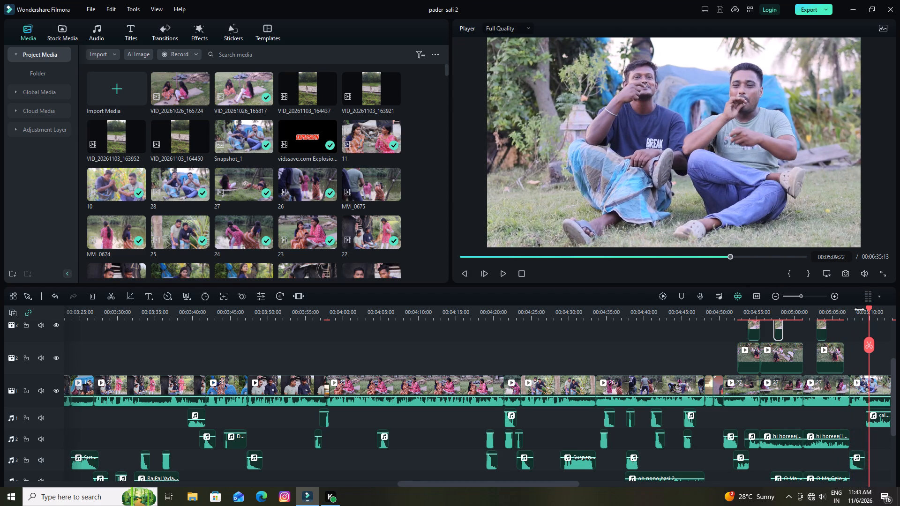
left_click_drag(858, 309, 655, 318)
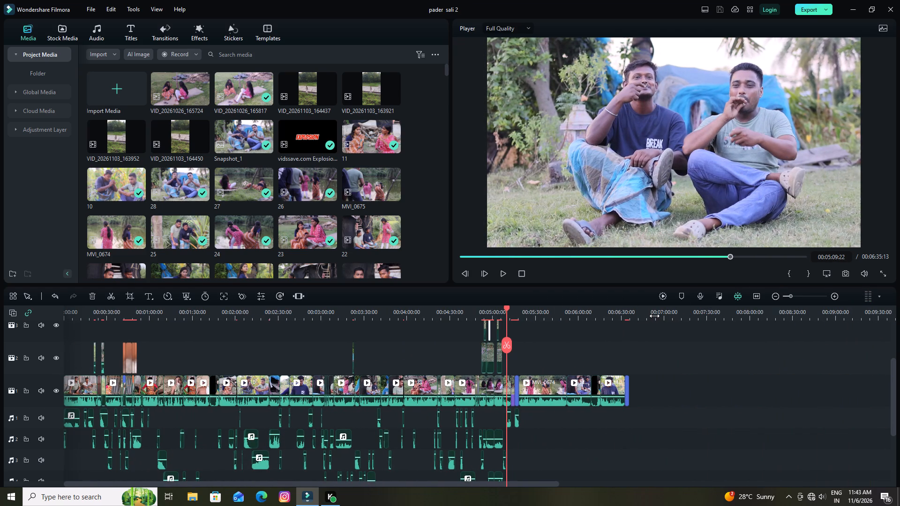
key("space")
left_click_drag(543, 311, 629, 311)
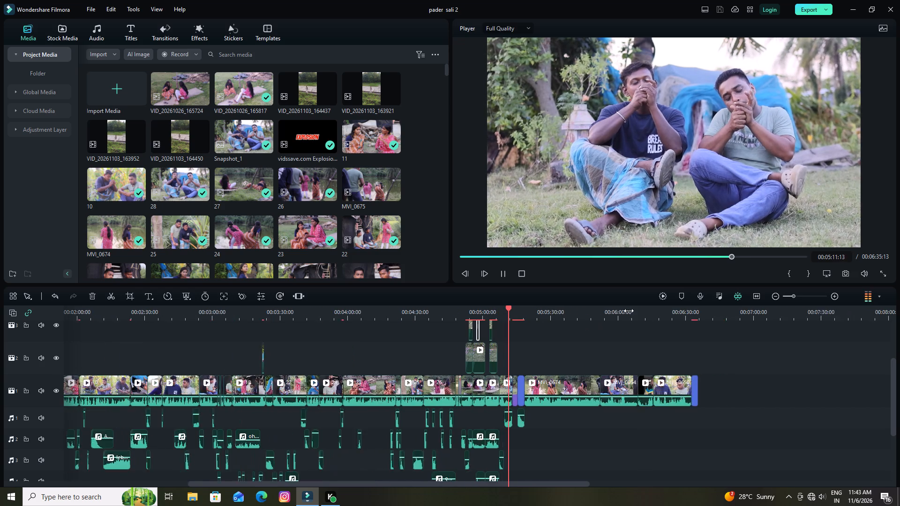
left_click_drag(629, 311, 682, 304)
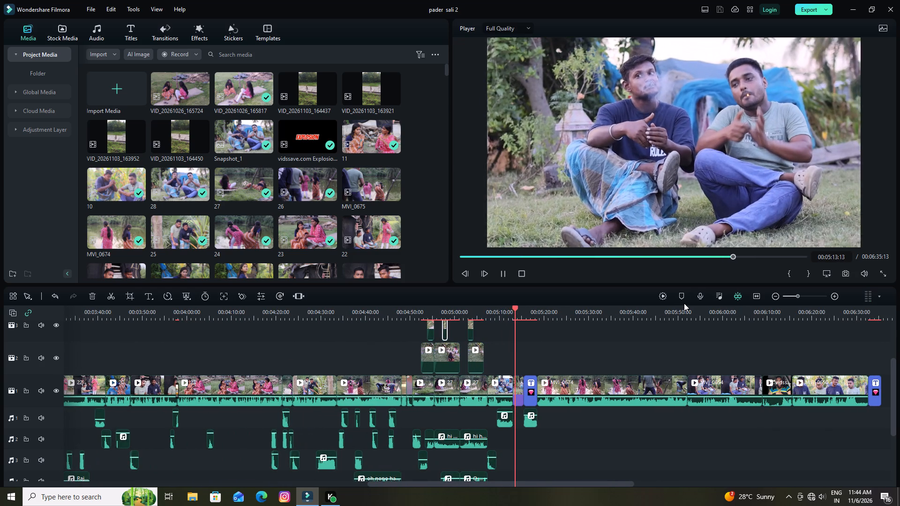
key("space")
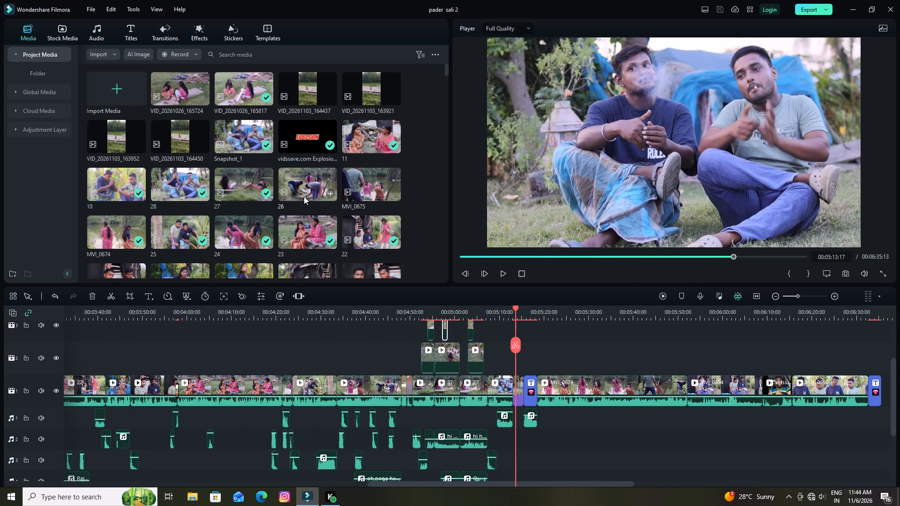
scroll(304, 196, "down", 4)
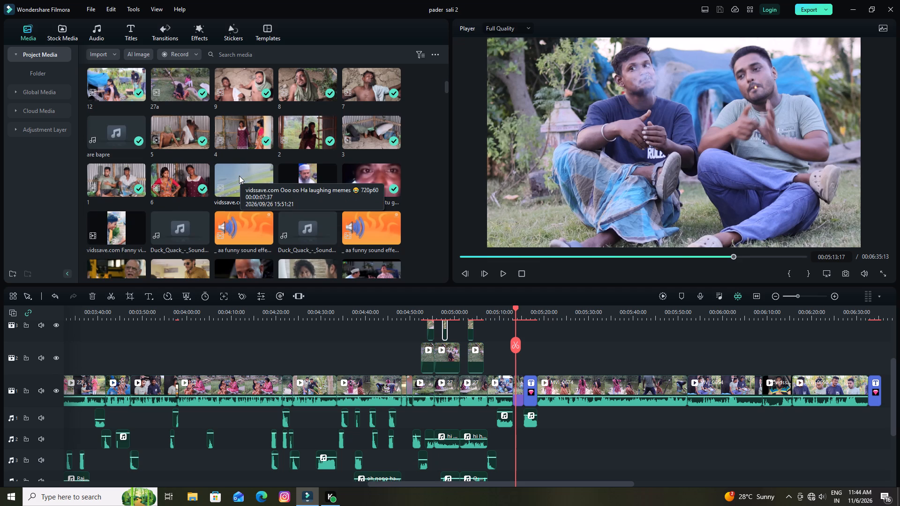
left_click_drag(239, 176, 555, 335)
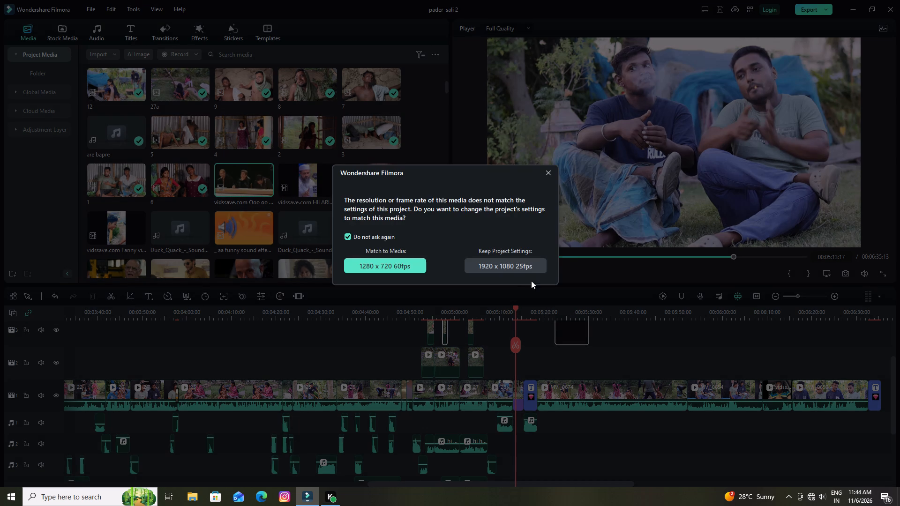
left_click(516, 266)
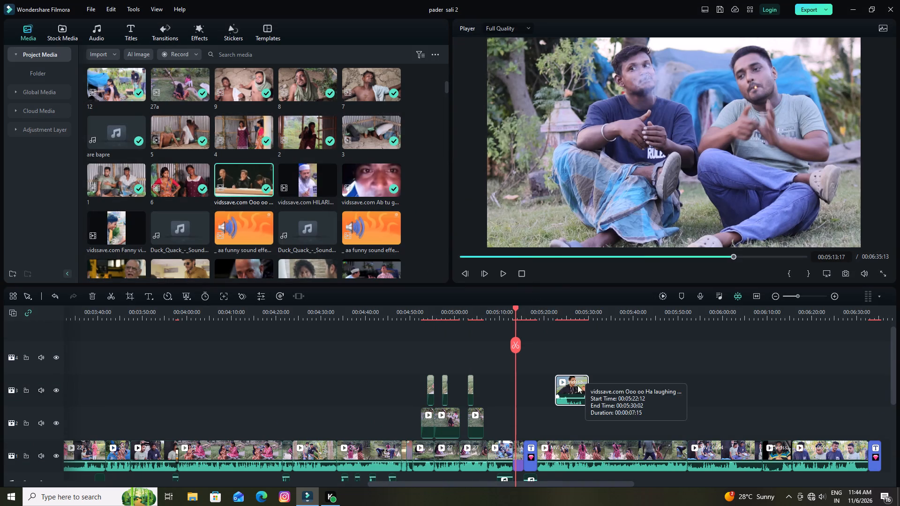
Detach the audio from the newly placed laughing meme clip.
right_click(573, 386)
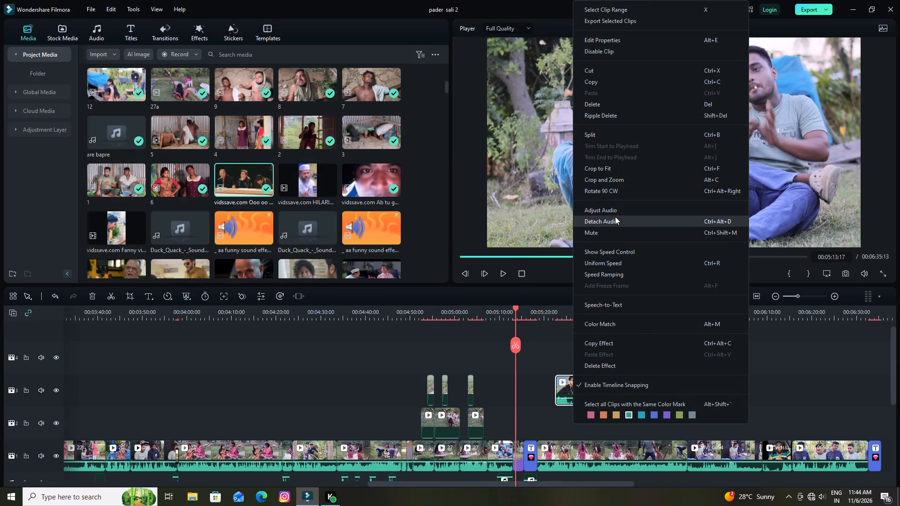
left_click(613, 221)
Delete the sound clip on the first audio track that begins at about 00:05:09.
scroll(616, 325, "down", 3)
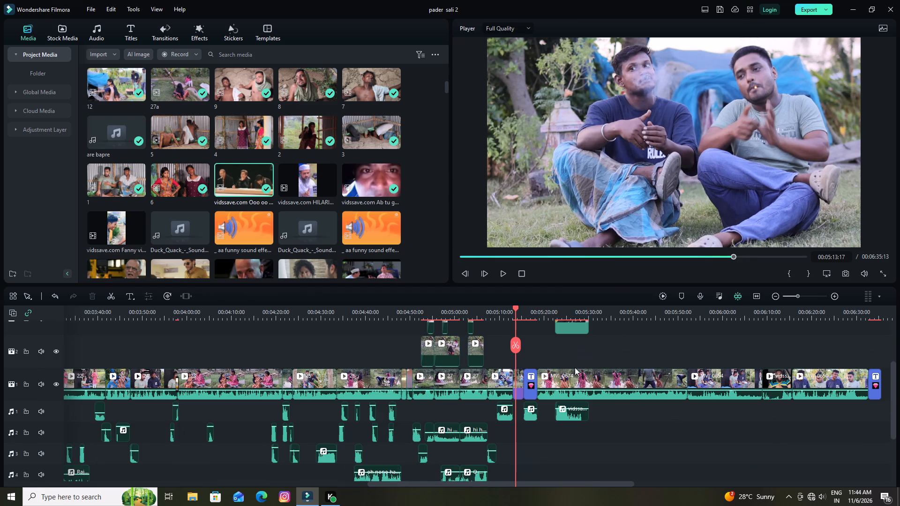
left_click(502, 416)
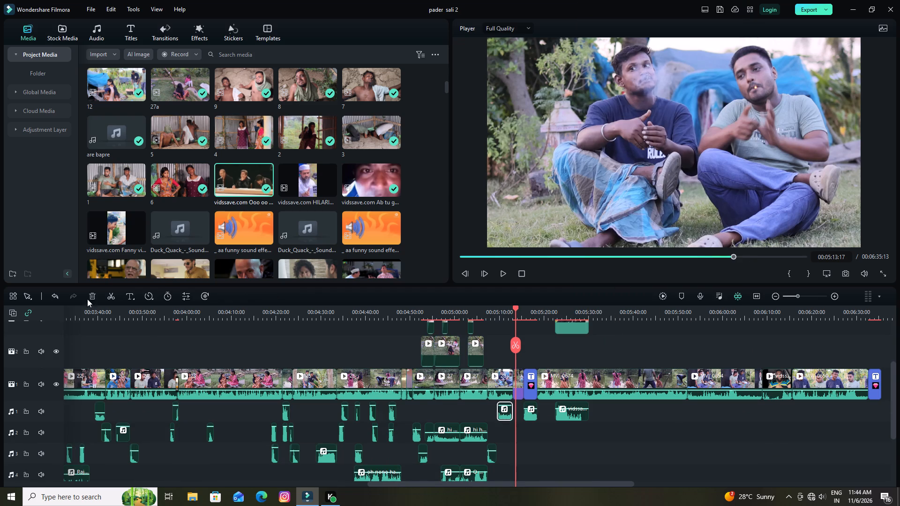
left_click(87, 294)
Move the detached laughing audio to the second audio track so it starts at about 00:05:09.
left_click_drag(567, 420, 518, 451)
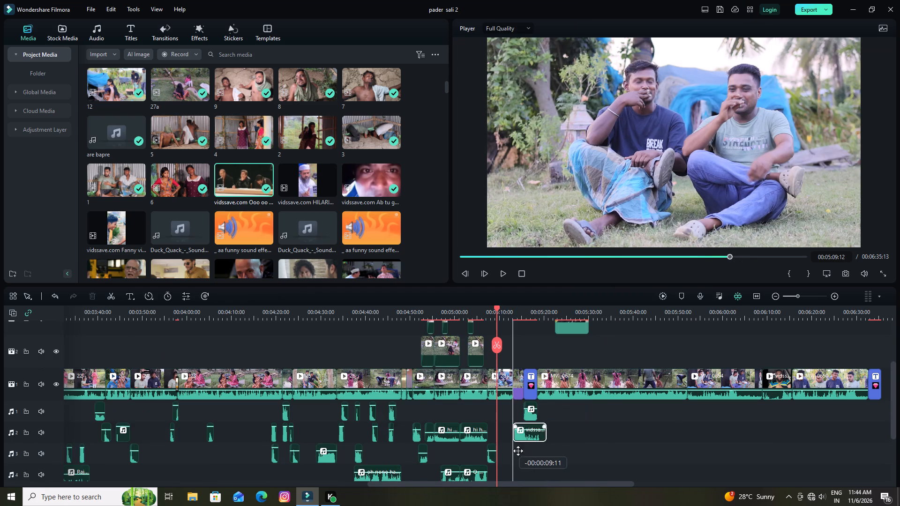
left_click_drag(518, 451, 504, 447)
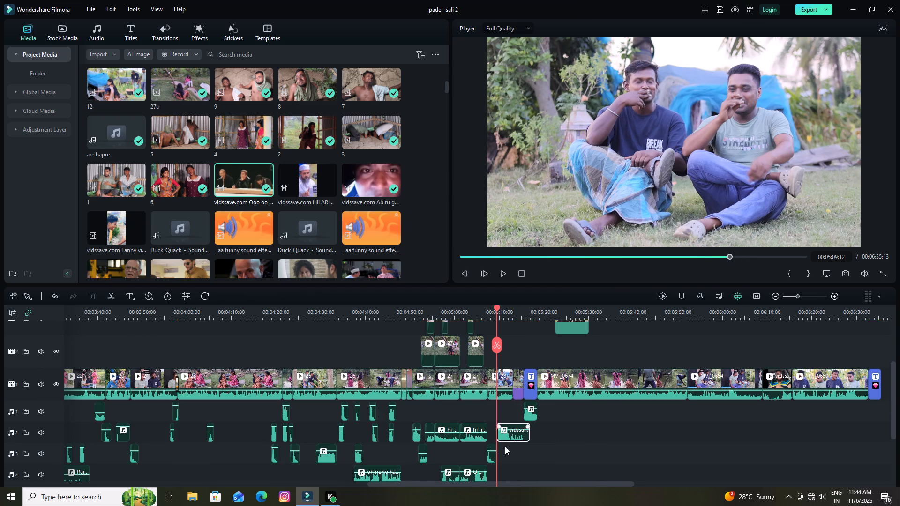
Preview the laughing audio, split it at 00:05:12:24, and delete the part after the cut.
key("space")
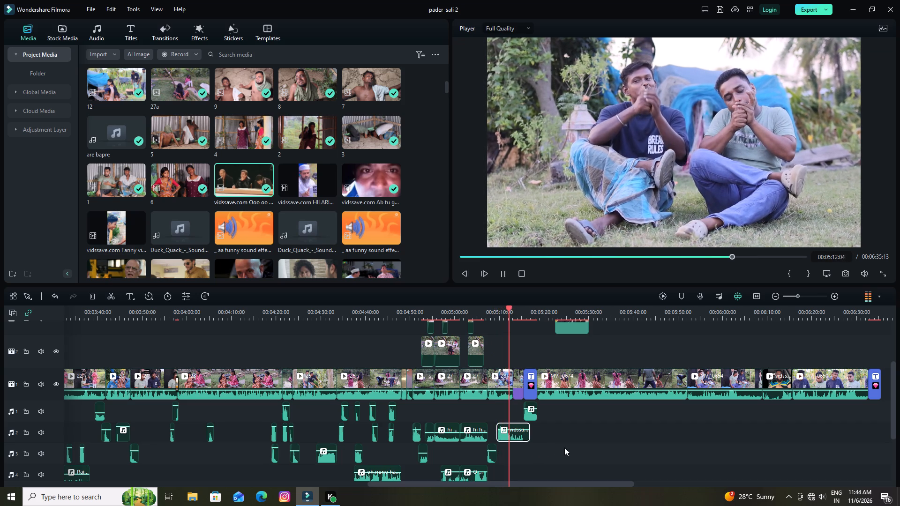
key("space")
key("space")
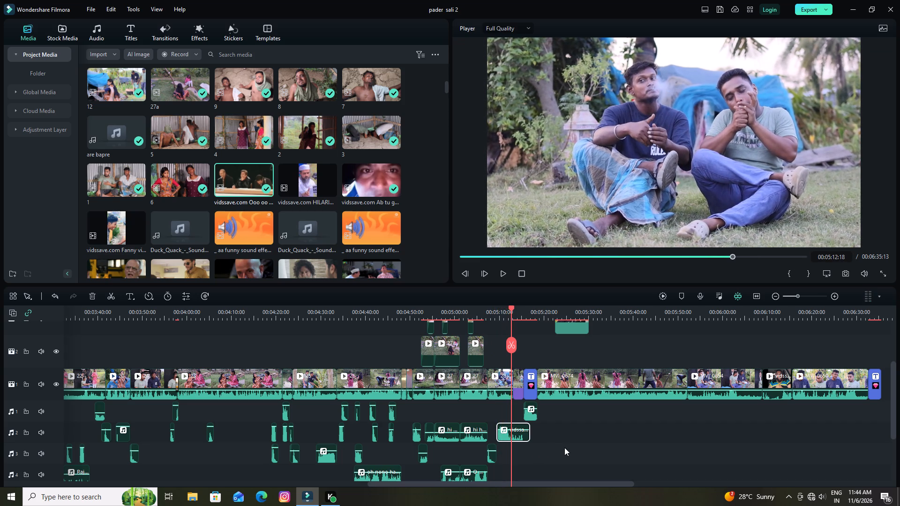
key("space")
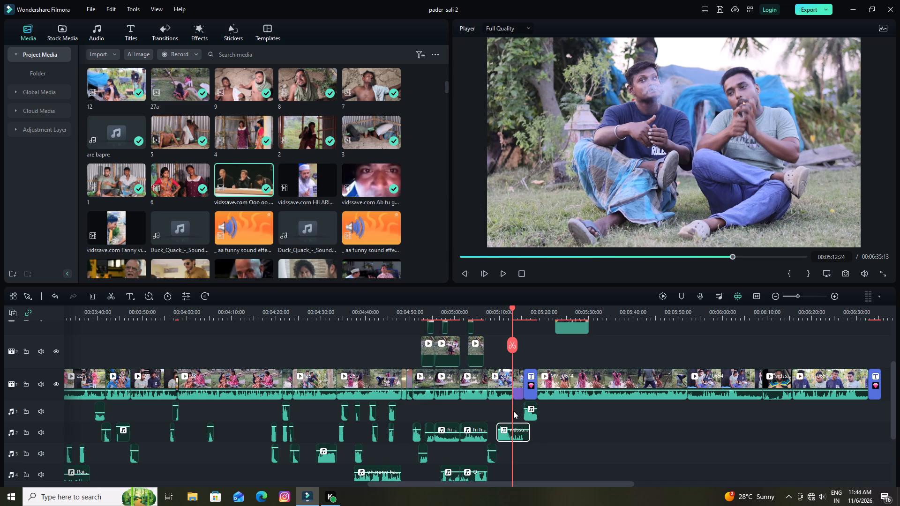
left_click(513, 350)
left_click(94, 297)
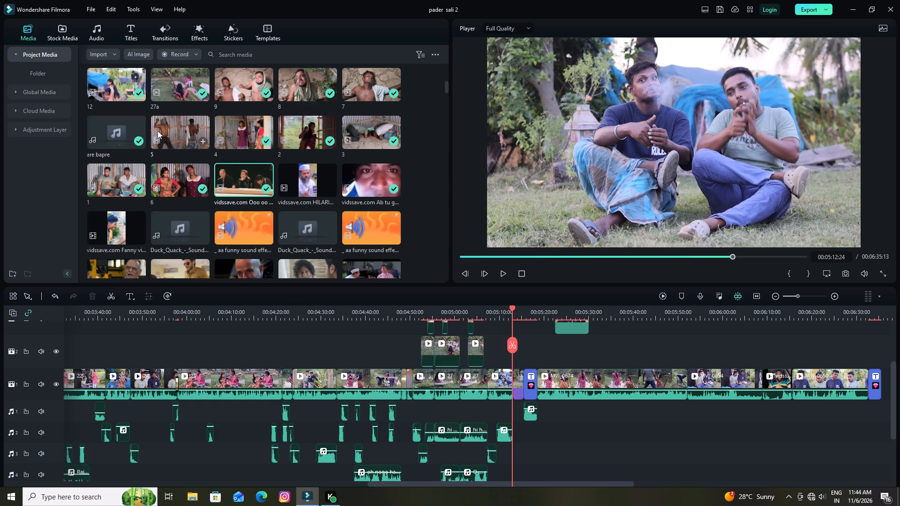
Browse further through the project media for another meme clip or sound effect.
scroll(157, 131, "down", 9)
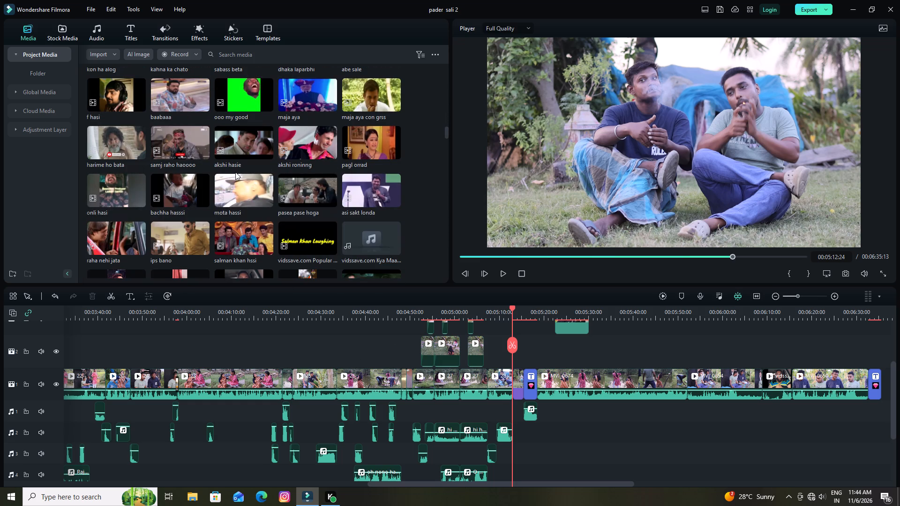
scroll(217, 179, "down", 8)
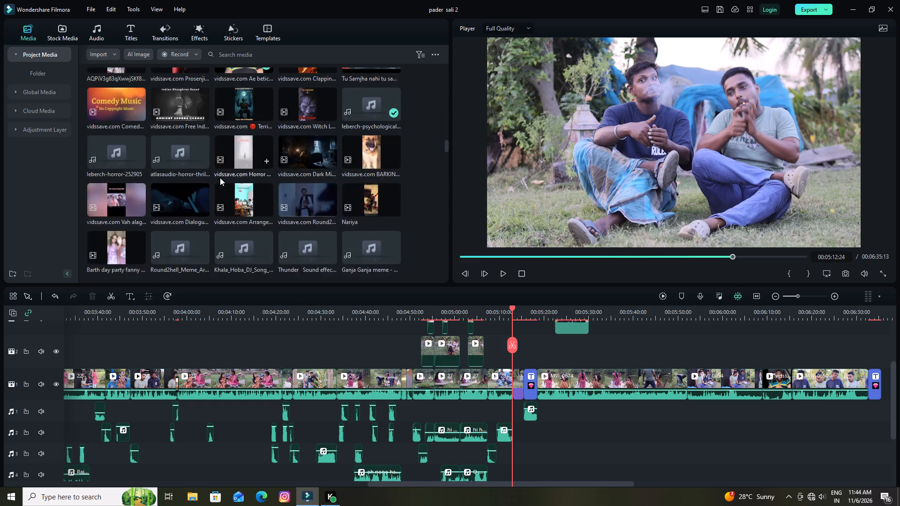
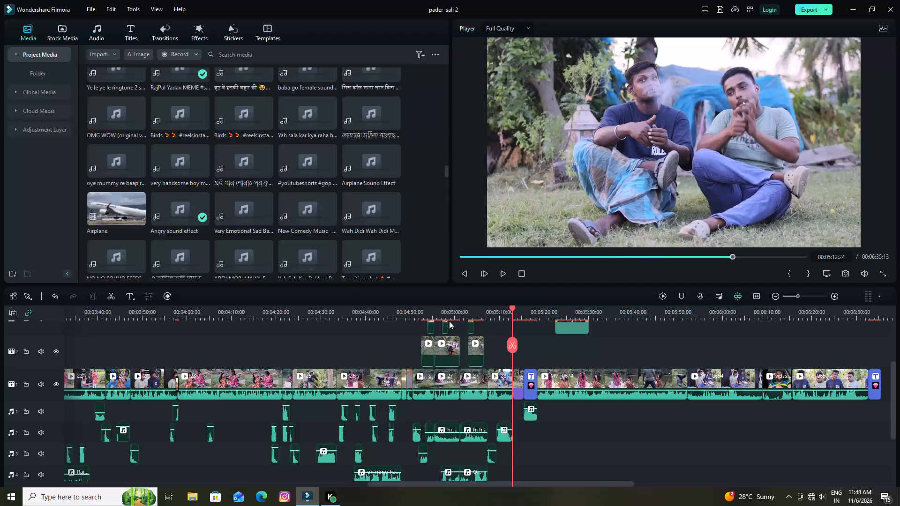
Grade the third-video-track clip at 00:05:02:24: set green hue, saturation and luminance to 100 and slightly raise the white curve's midpoint.
left_click_drag(473, 485, 468, 484)
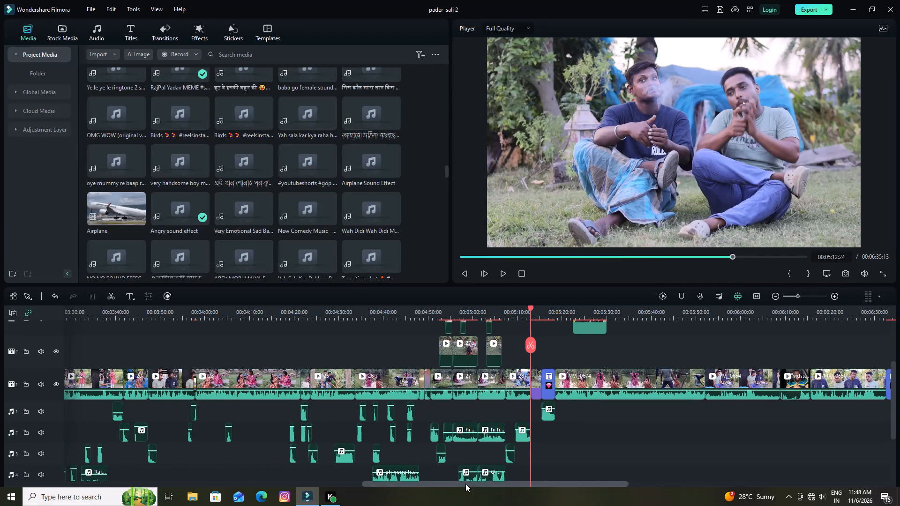
scroll(468, 478, "up", 1)
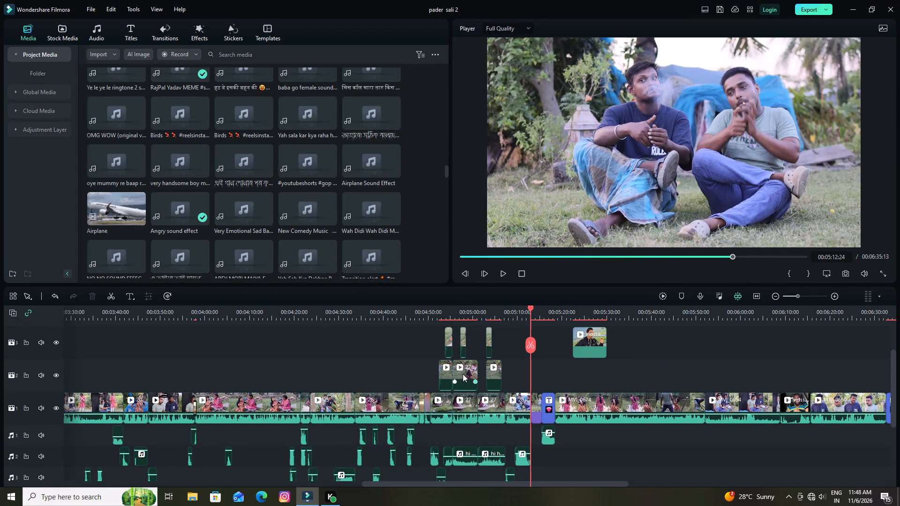
double_click(465, 373)
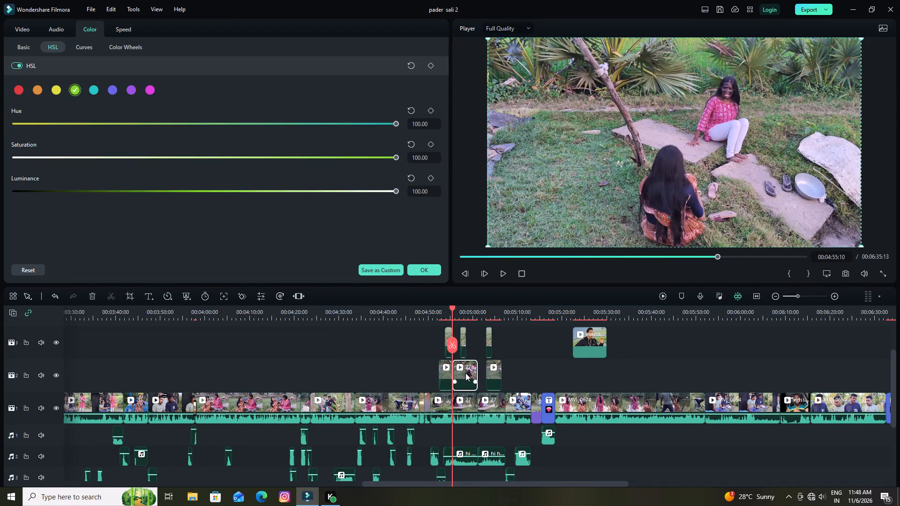
double_click(463, 338)
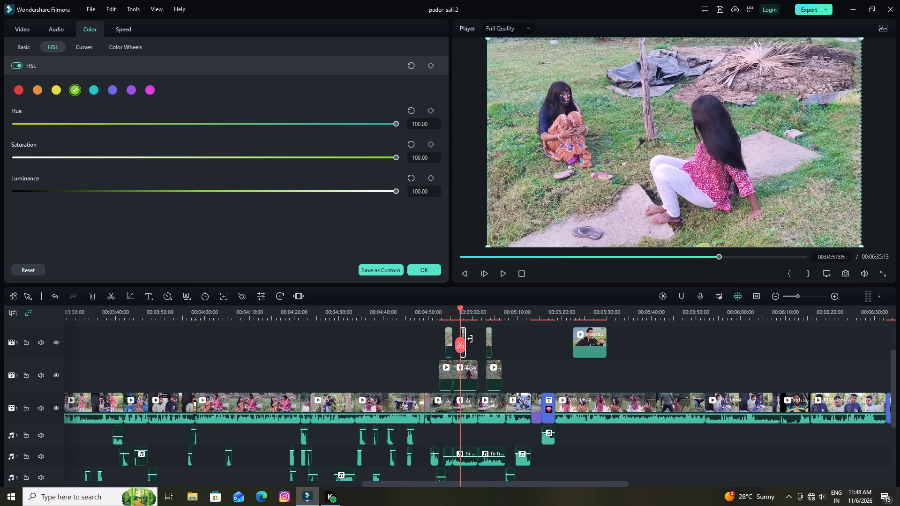
double_click(488, 342)
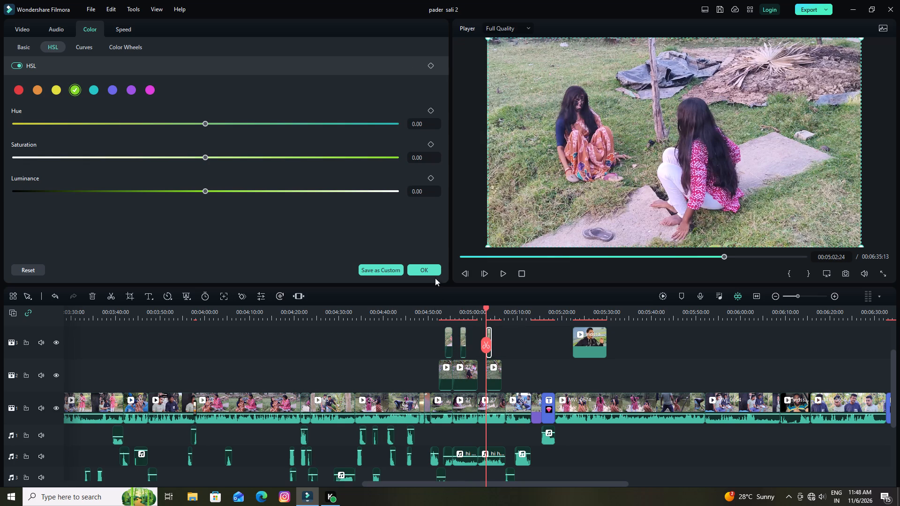
left_click(398, 192)
left_click(397, 157)
left_click(397, 124)
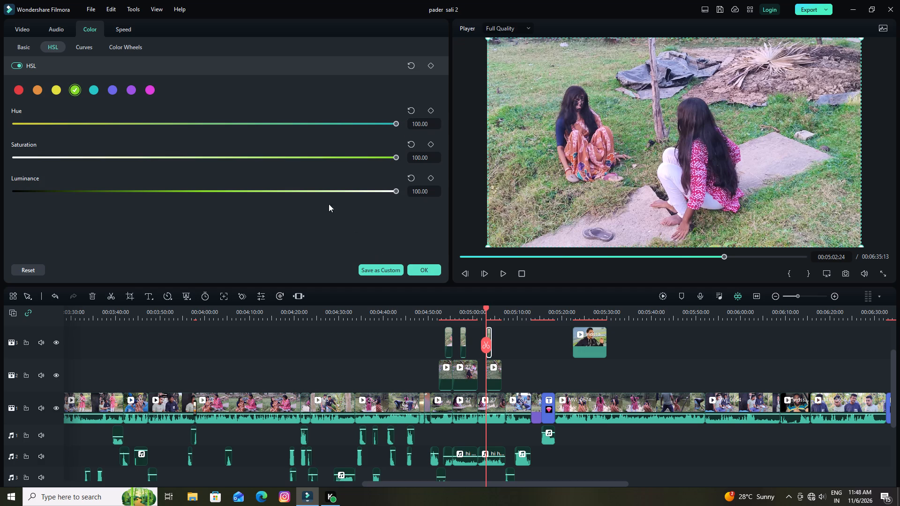
left_click(85, 43)
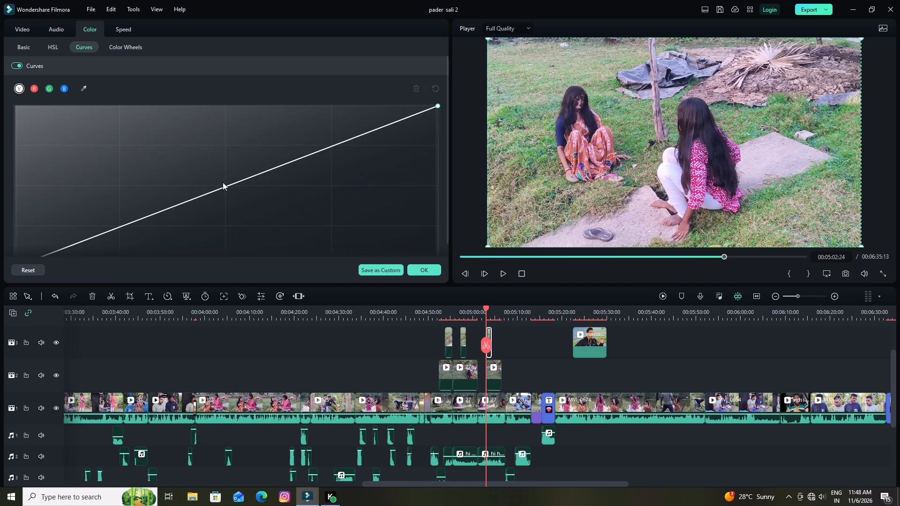
left_click(224, 186)
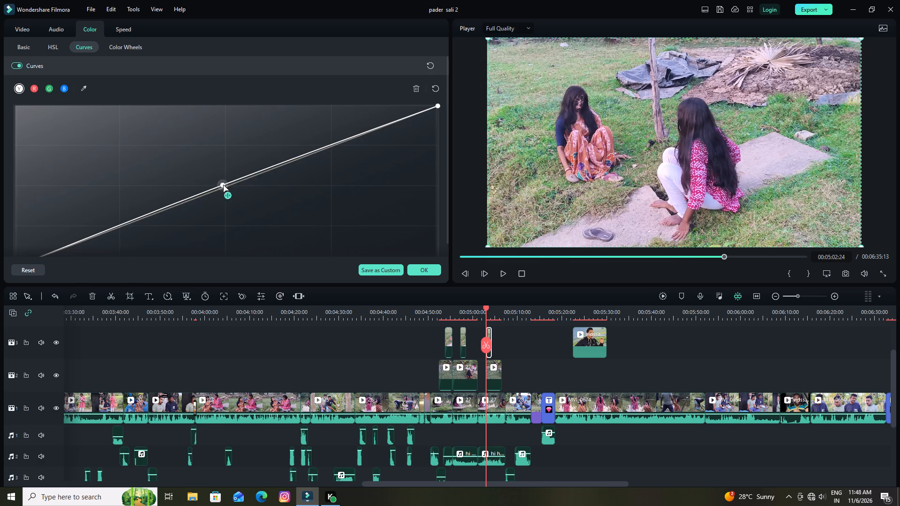
left_click(425, 272)
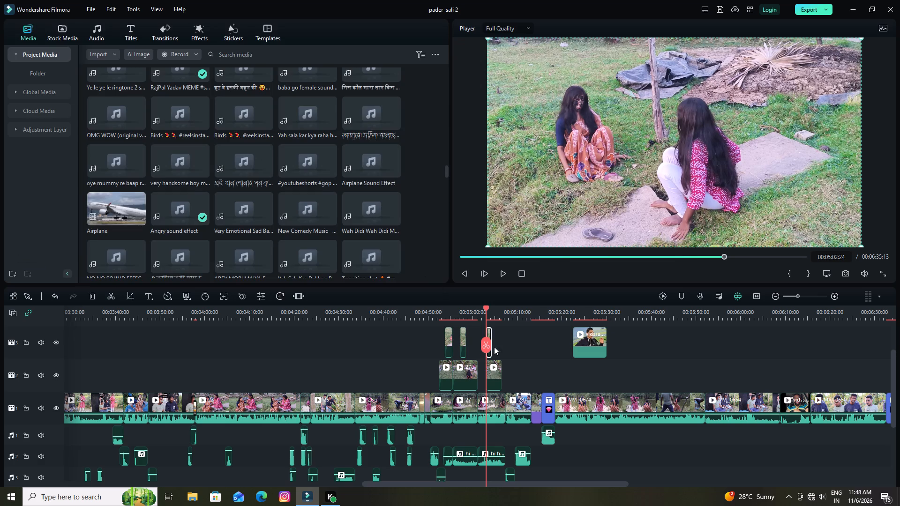
On the second-video-track clip at about 00:05:03, slightly raise the white curve's midpoint and set green hue, saturation and luminance to 100.
left_click(493, 378)
double_click(492, 376)
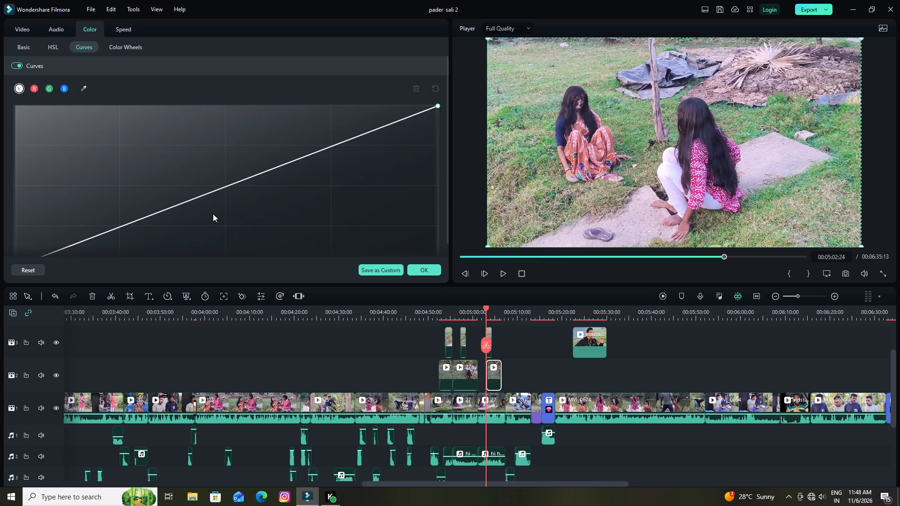
left_click(225, 186)
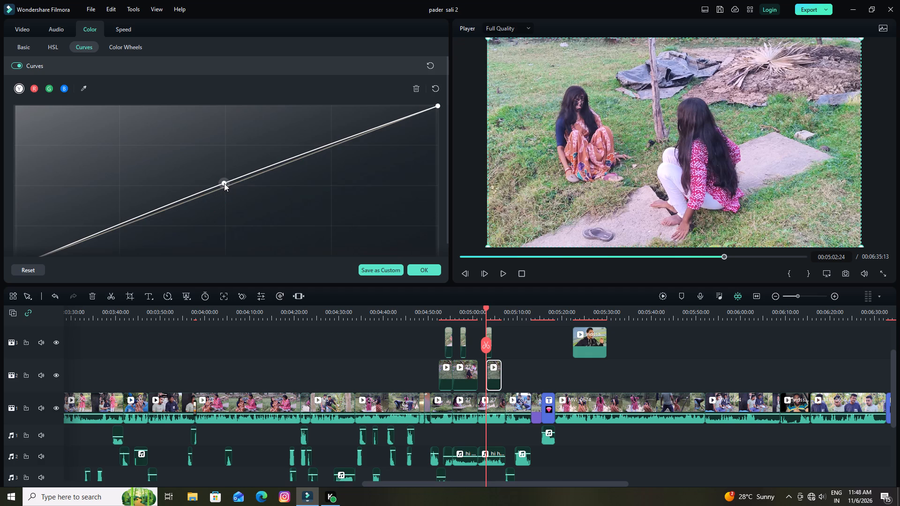
left_click(52, 52)
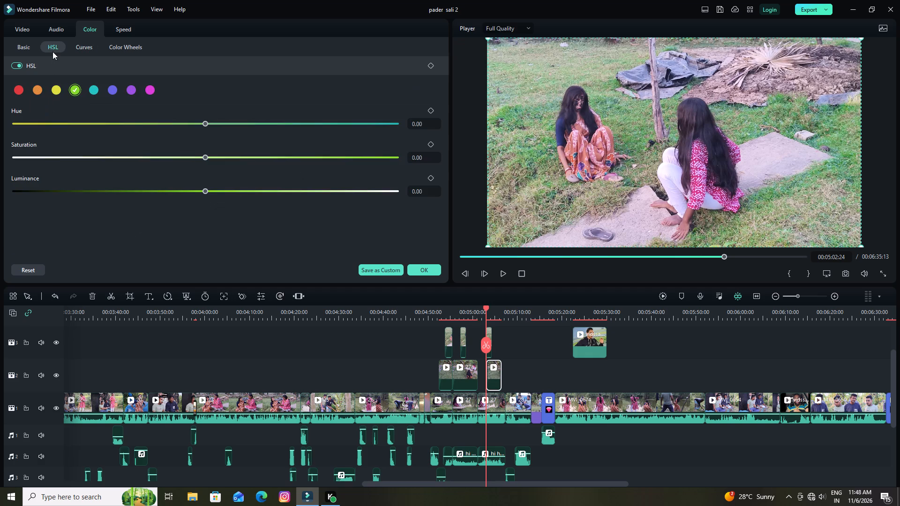
left_click(397, 192)
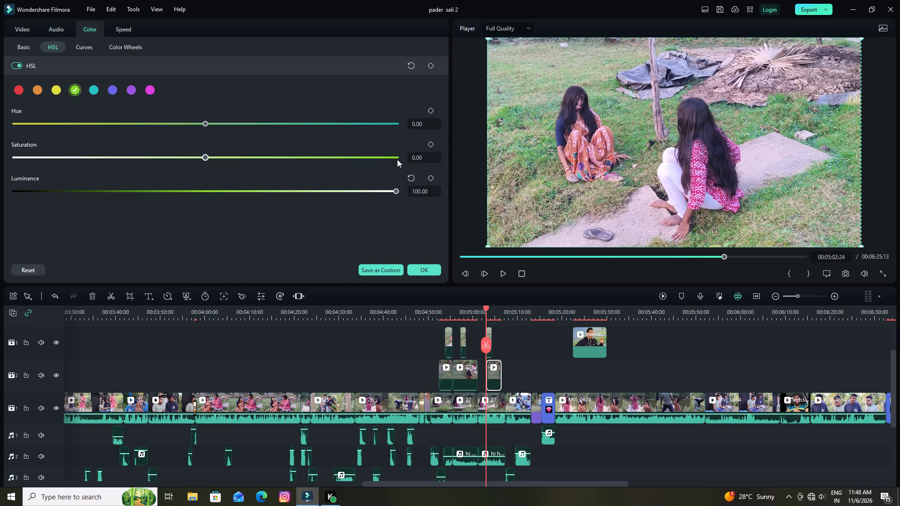
left_click(398, 156)
left_click(397, 124)
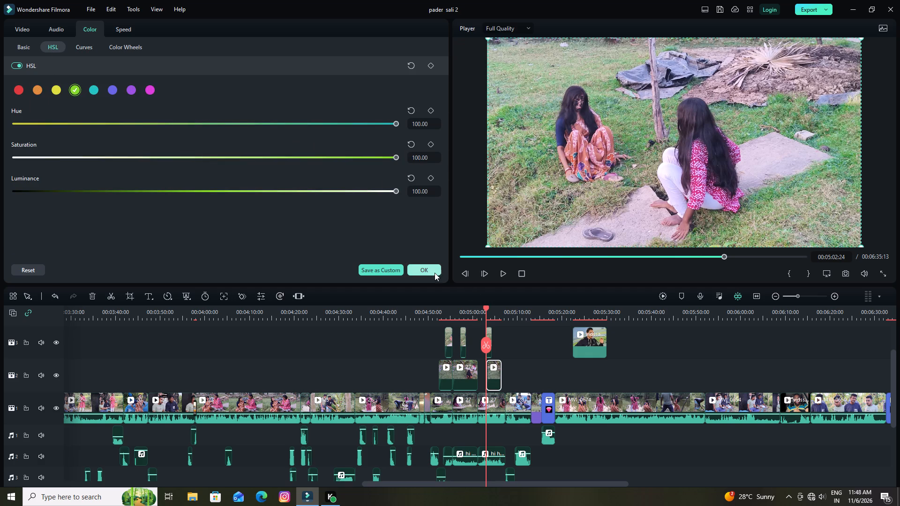
left_click(427, 266)
On the first-video-track pond clip at 00:05:06:17, set green hue, saturation and luminance to 100 and raise the white curve's midpoint.
scroll(567, 362, "down", 1)
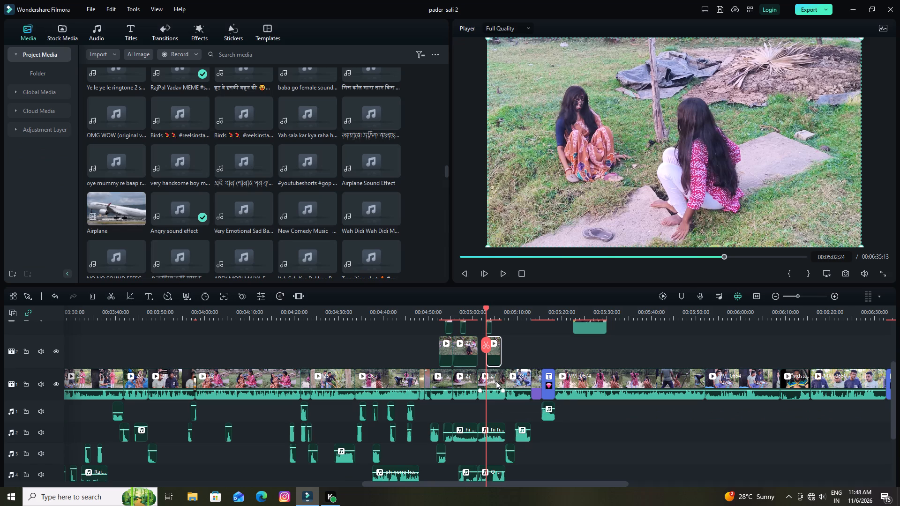
double_click(496, 381)
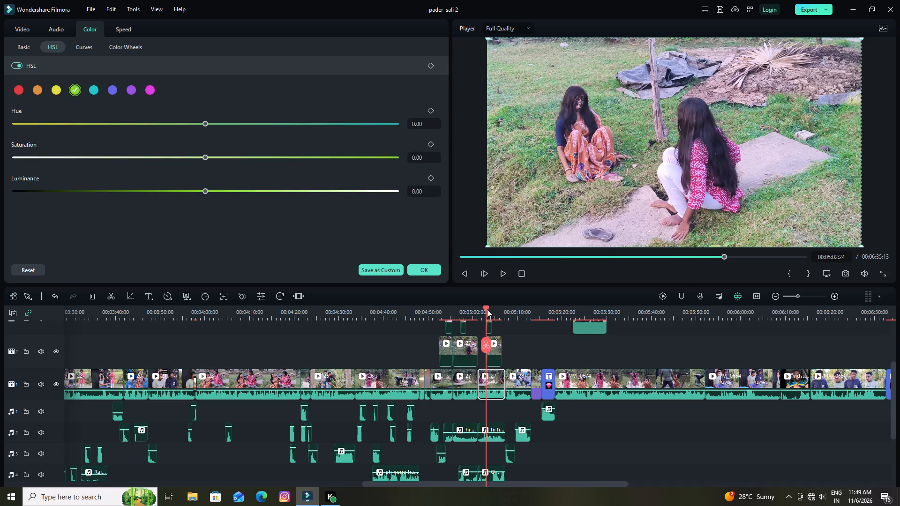
left_click_drag(486, 308, 502, 326)
double_click(498, 377)
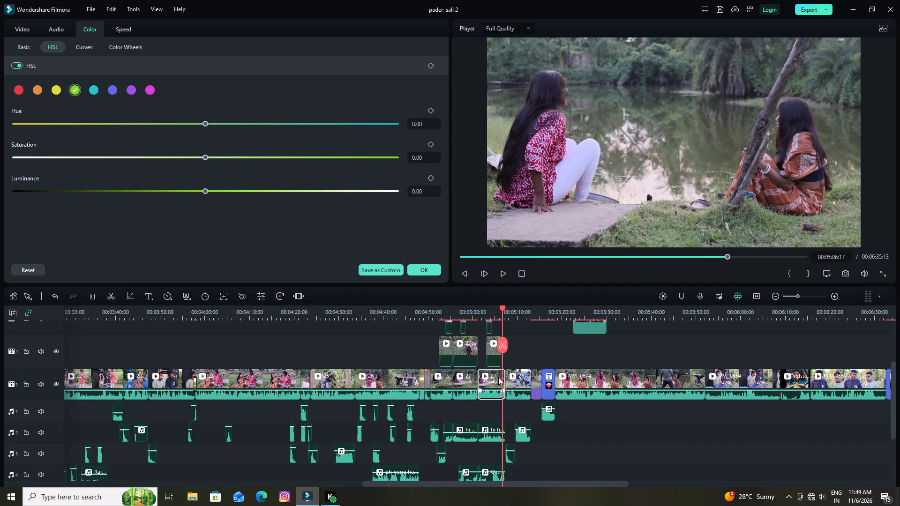
left_click(397, 190)
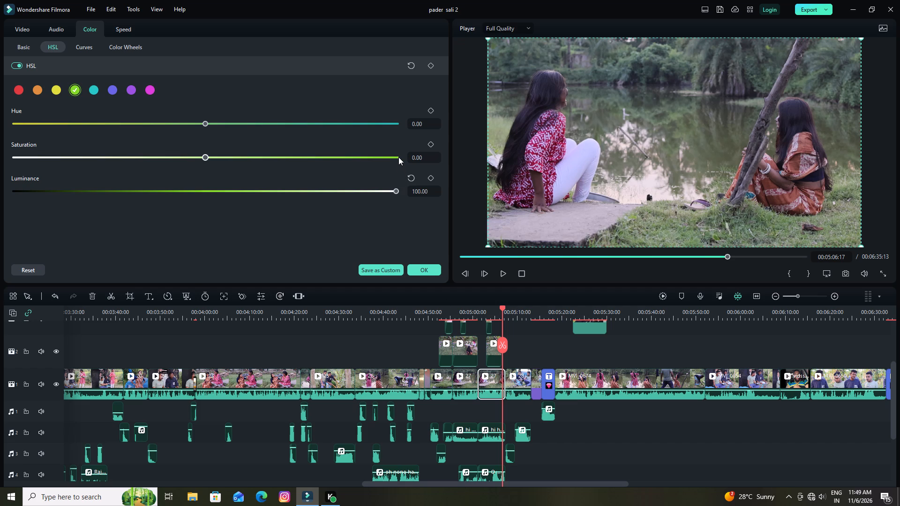
left_click(398, 157)
left_click(397, 122)
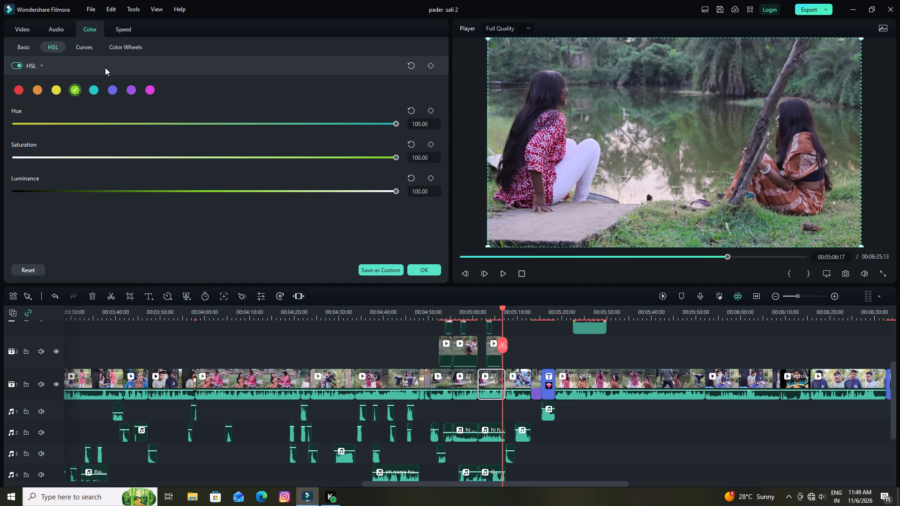
left_click(91, 48)
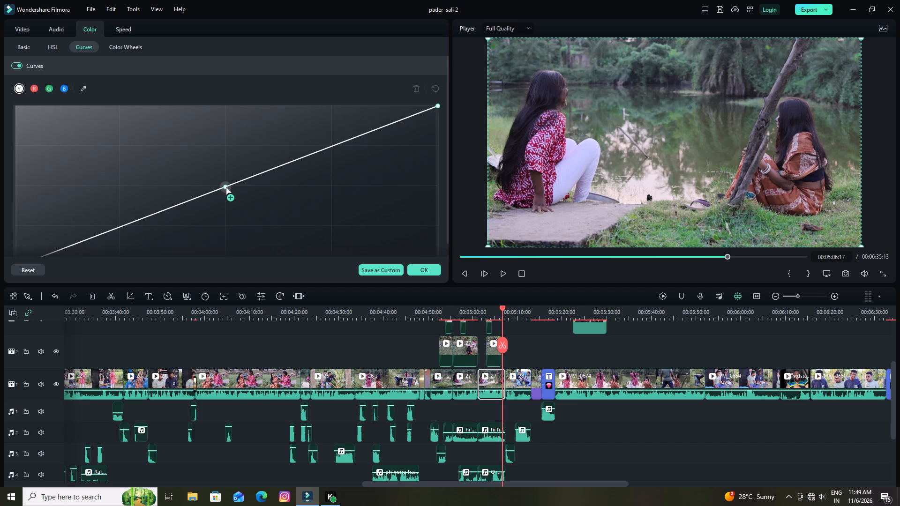
left_click_drag(225, 186, 219, 179)
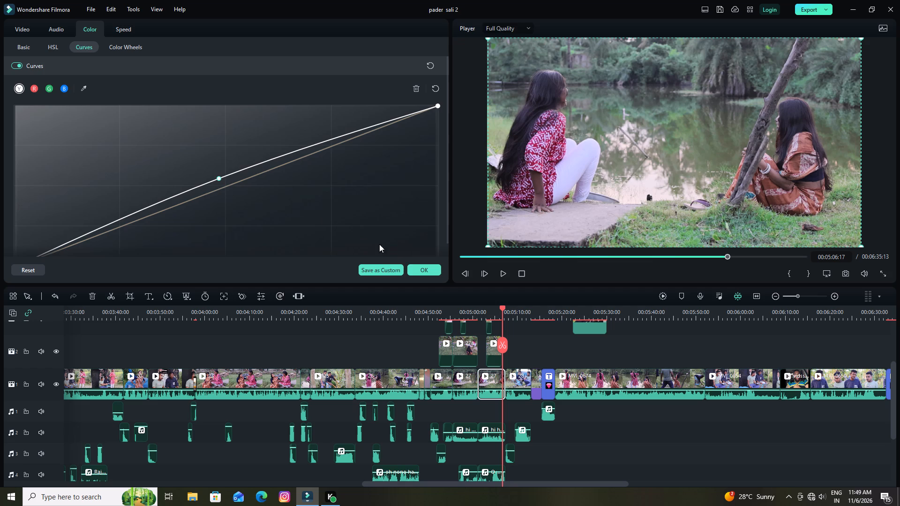
left_click(419, 269)
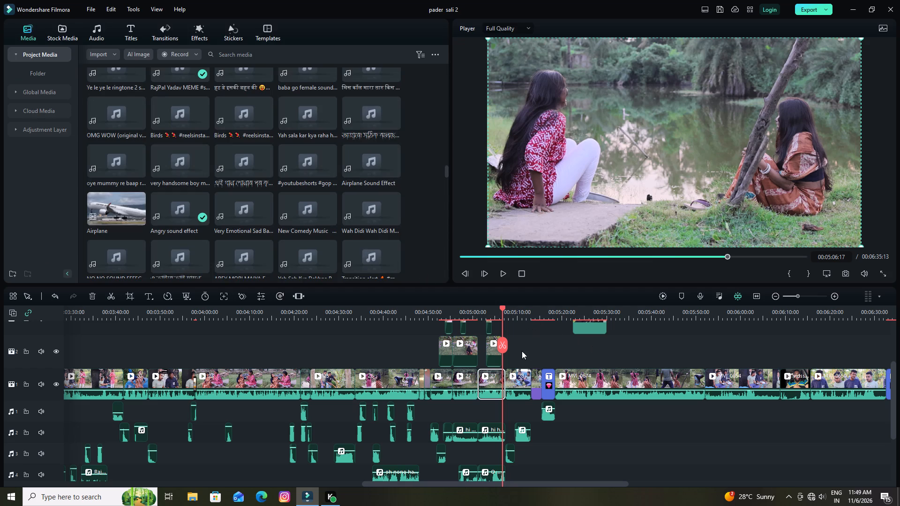
On the two-men clip at 00:05:07:08, raise the white curve's midpoint and set green hue to 100, saturation to 99.75 and luminance to 100.
double_click(523, 377)
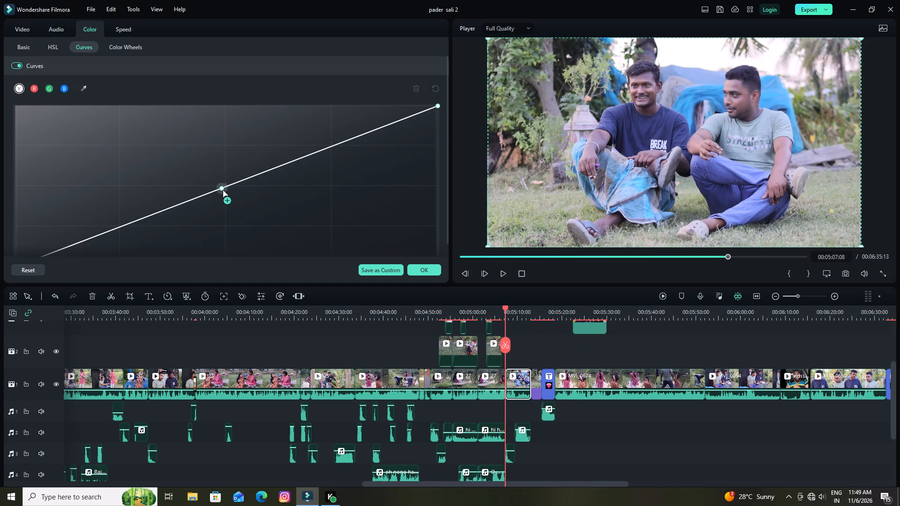
left_click_drag(223, 186, 222, 180)
left_click(53, 50)
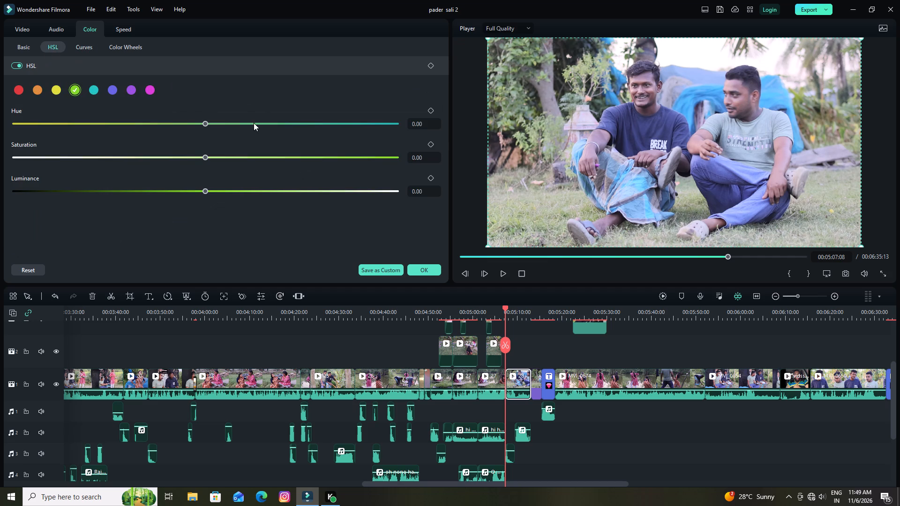
left_click(396, 123)
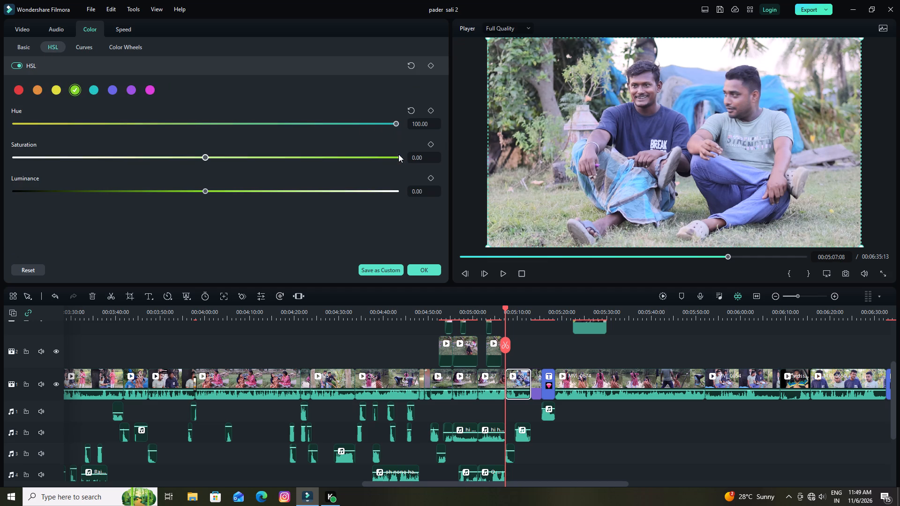
left_click(396, 157)
left_click(397, 191)
left_click(428, 270)
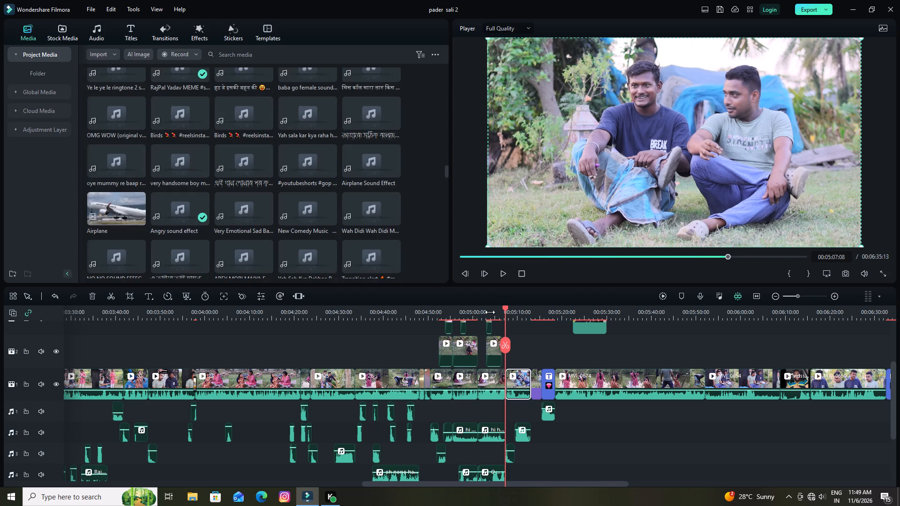
Play the timeline from about 00:04:49 to 00:05:06 to review the graded clips.
left_click_drag(505, 307, 425, 320)
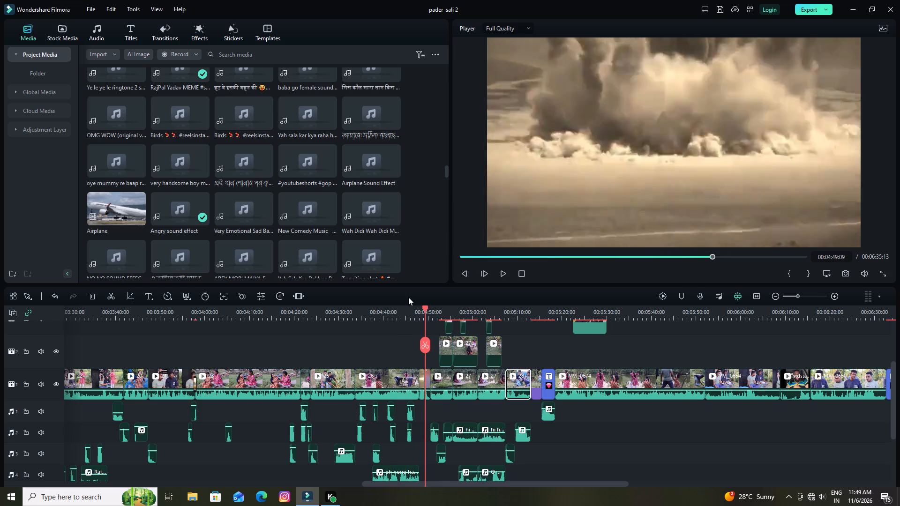
key("space")
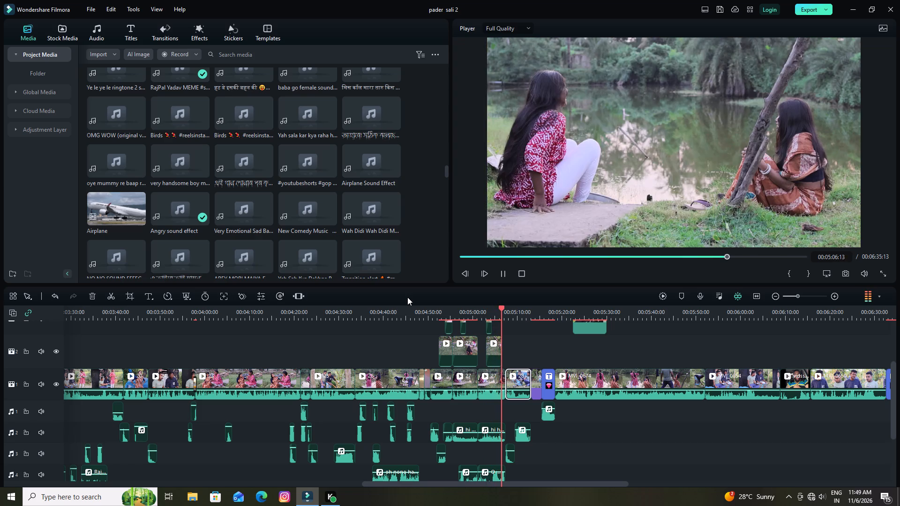
key("space")
Raise the white curve's midpoint slightly further on the first-video-track pond clip at 00:05:06:20.
double_click(491, 380)
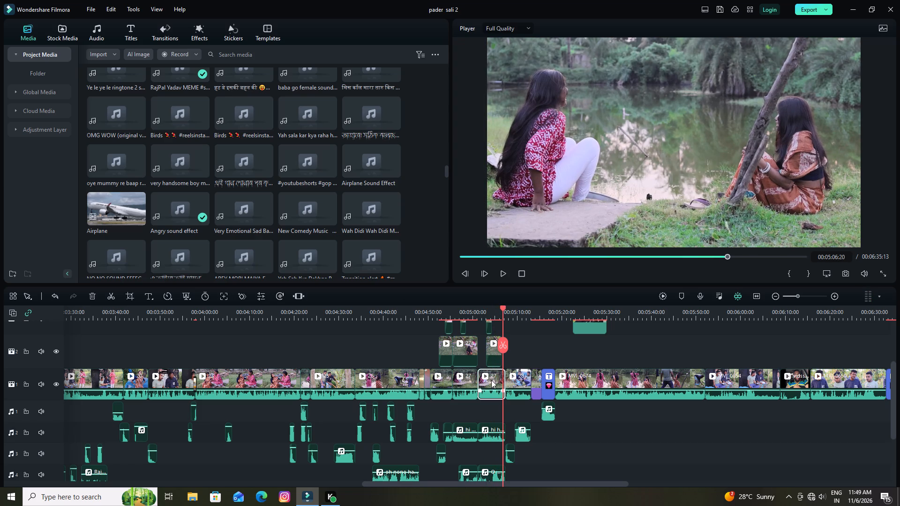
left_click(83, 41)
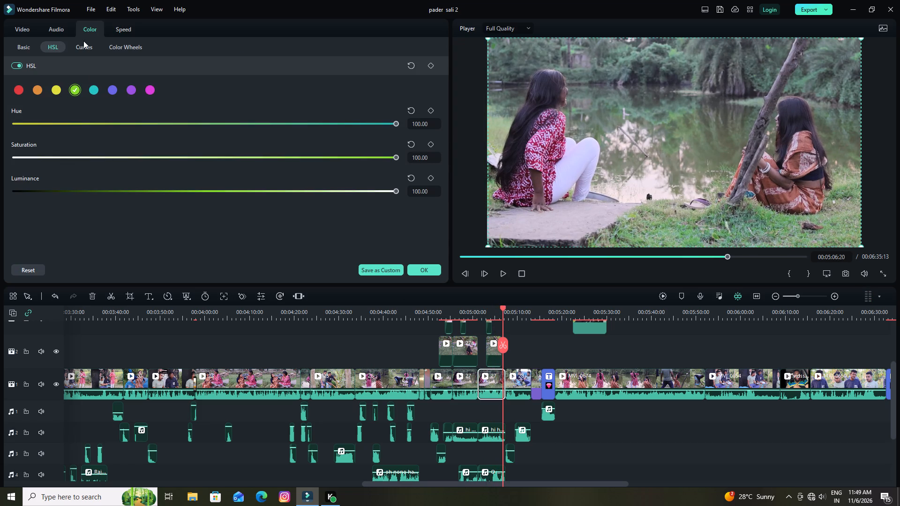
left_click(83, 46)
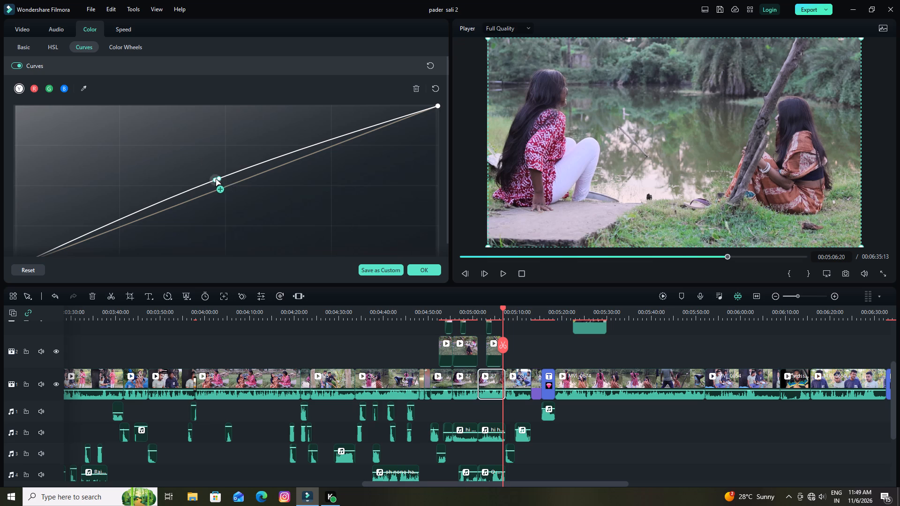
left_click(221, 178)
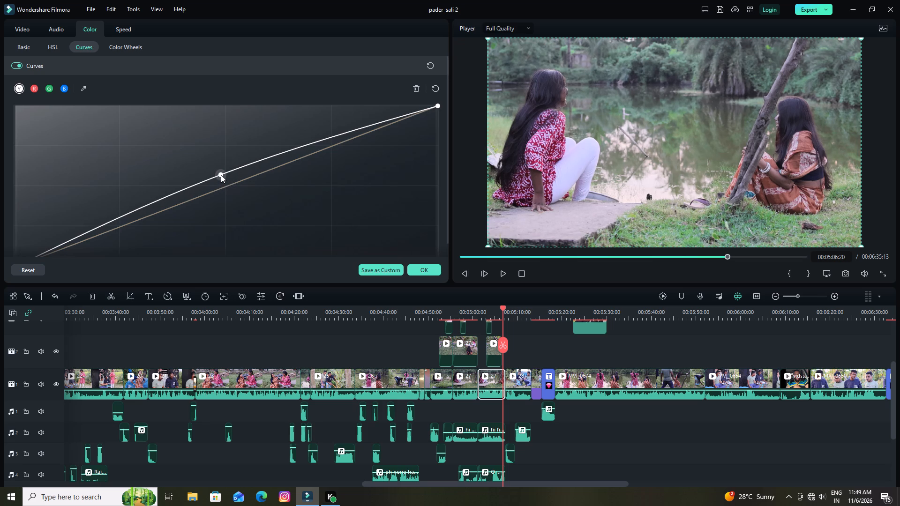
left_click(426, 269)
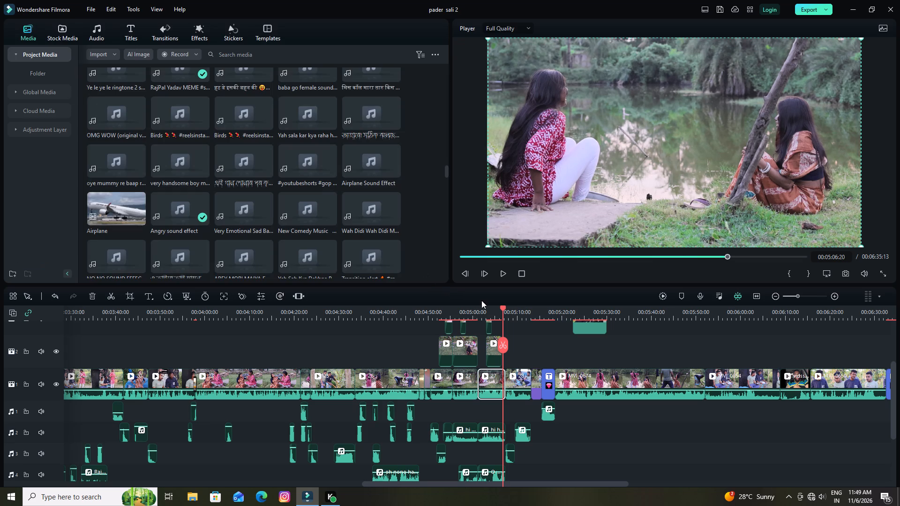
Play the timeline from 00:05:06:20 to about 00:05:19 to review the grading and sound.
left_click(501, 268)
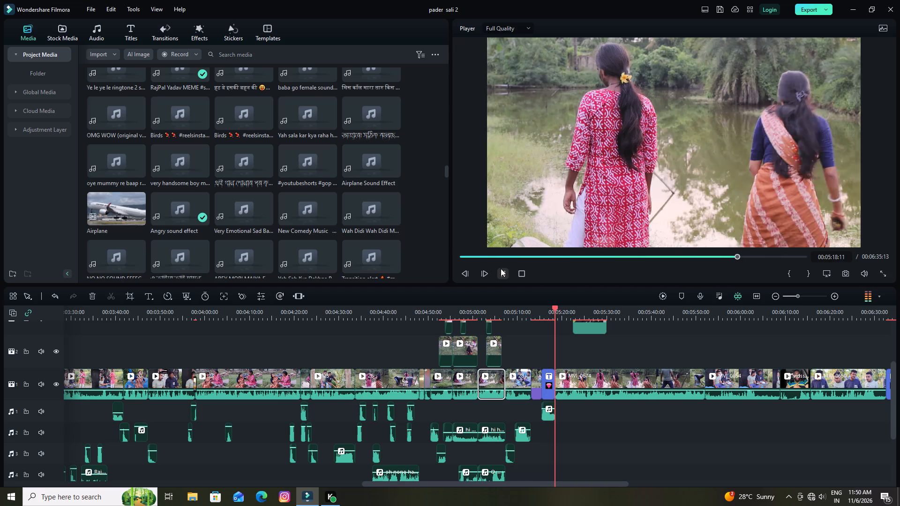
key("space")
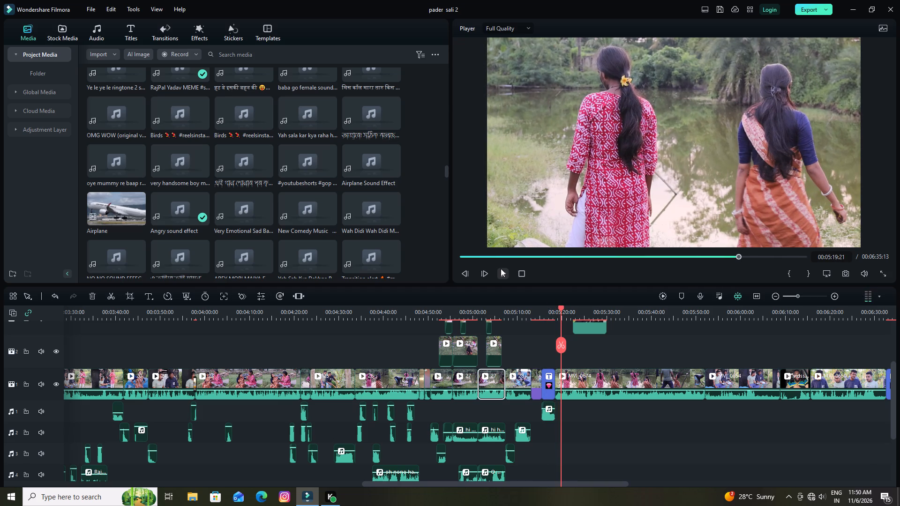
Open the properties of the still image clip at about 00:05:13 on the first video track.
double_click(537, 381)
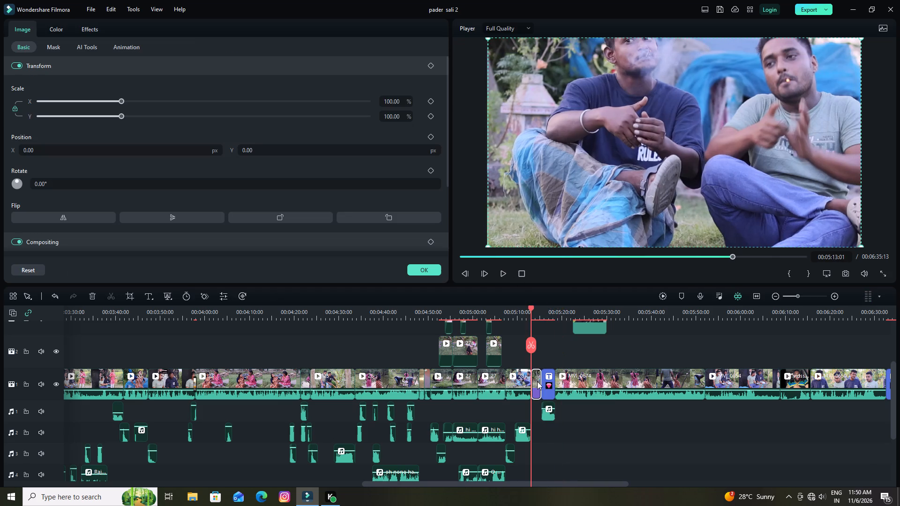